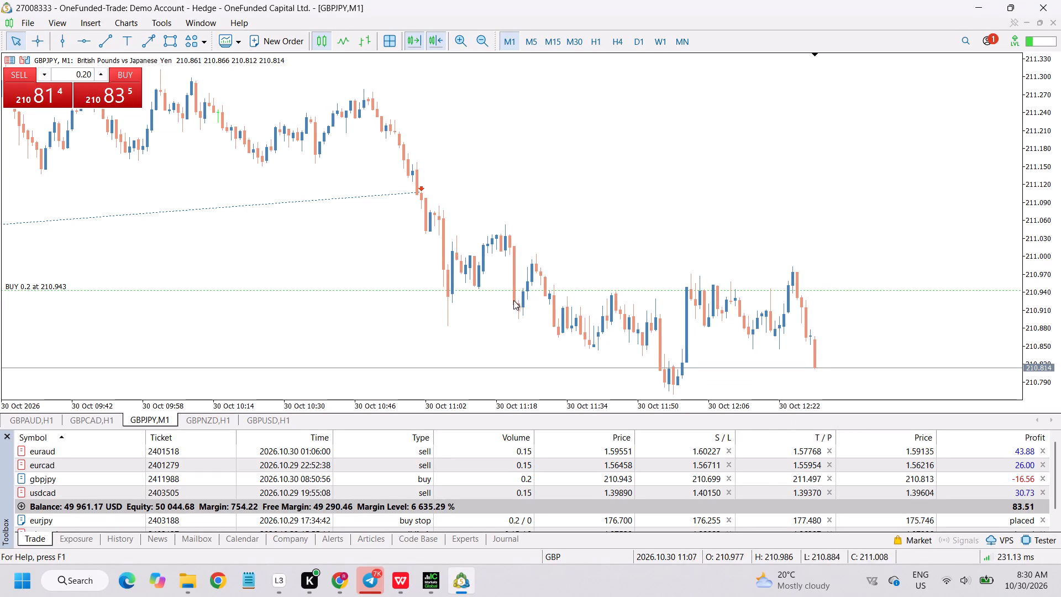
Switch the GBPJPY chart to the H1 timeframe.
left_click_drag(791, 222, 759, 133)
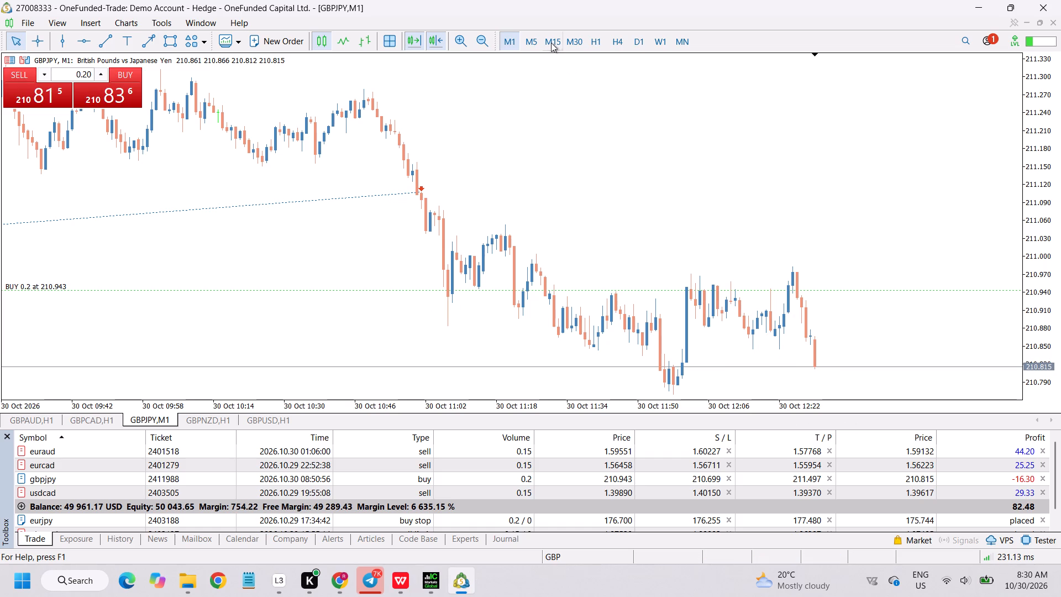
left_click(589, 40)
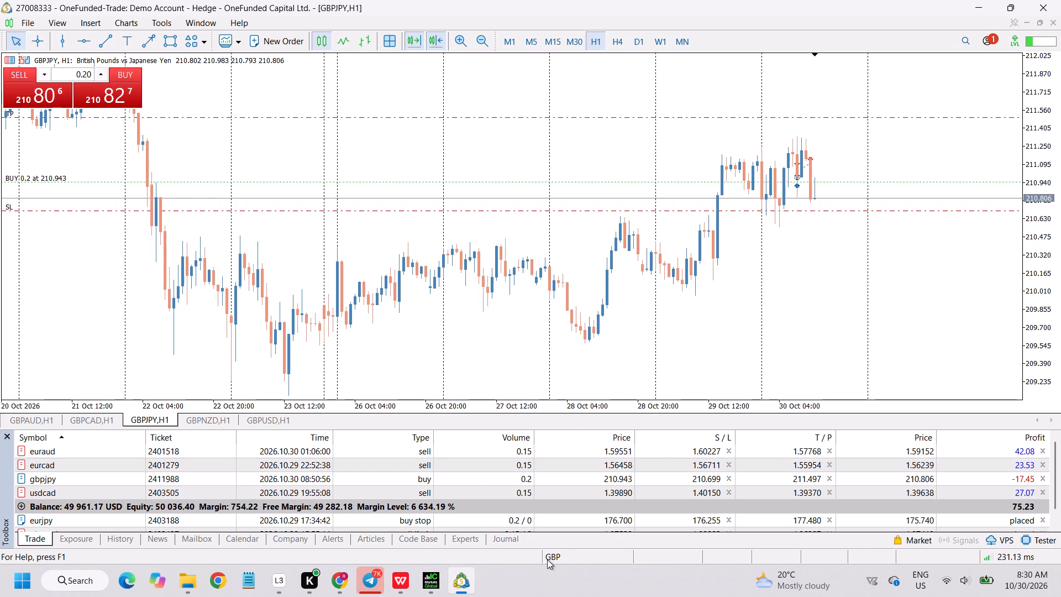
Load the USD chart profile and examine USDCAD on the H4 and H1 timeframes.
left_click(569, 558)
left_click(586, 548)
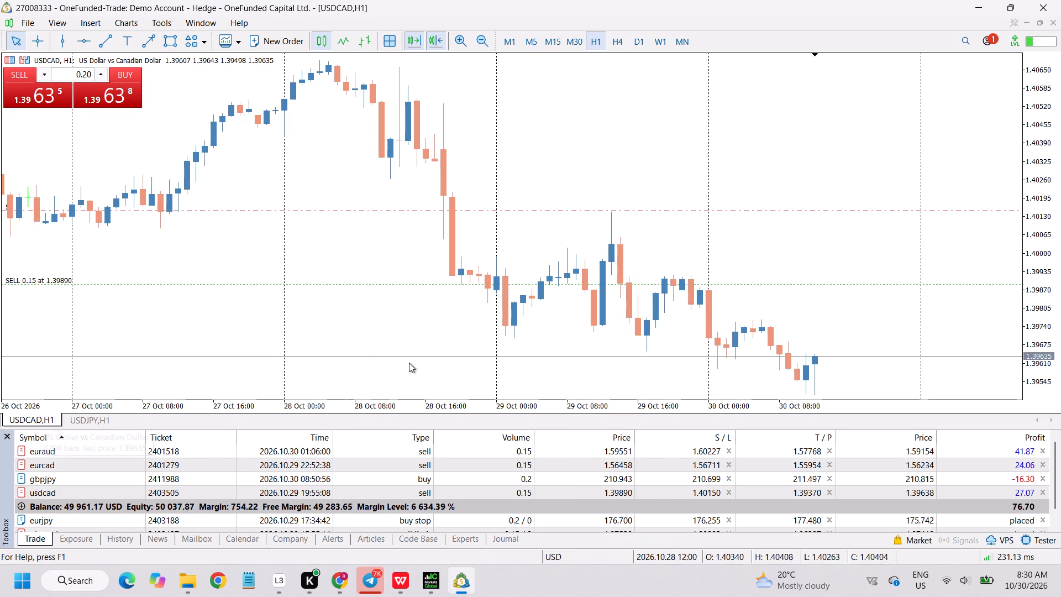
left_click(617, 41)
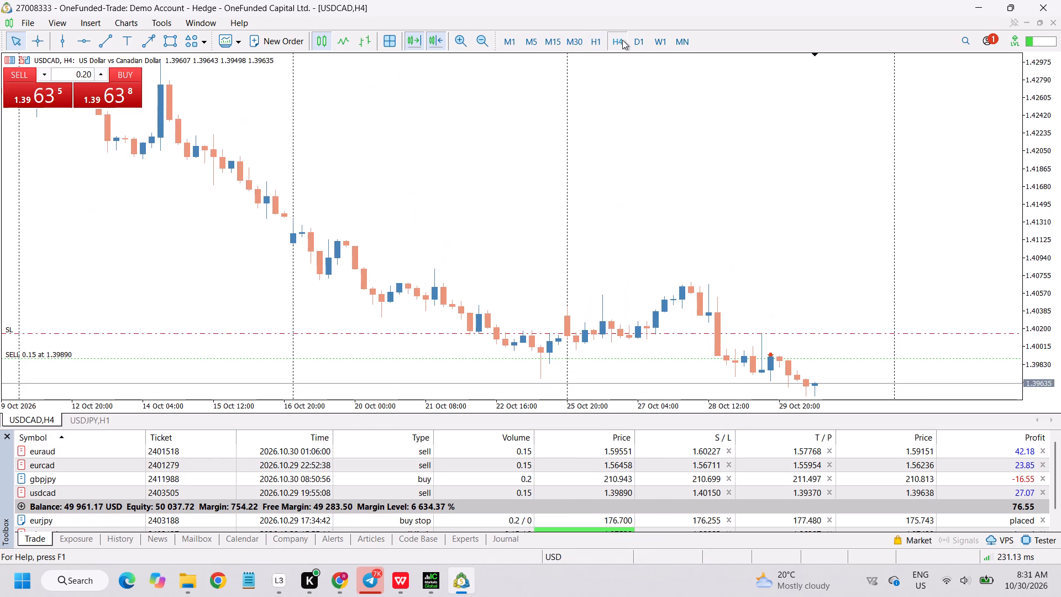
left_click(594, 47)
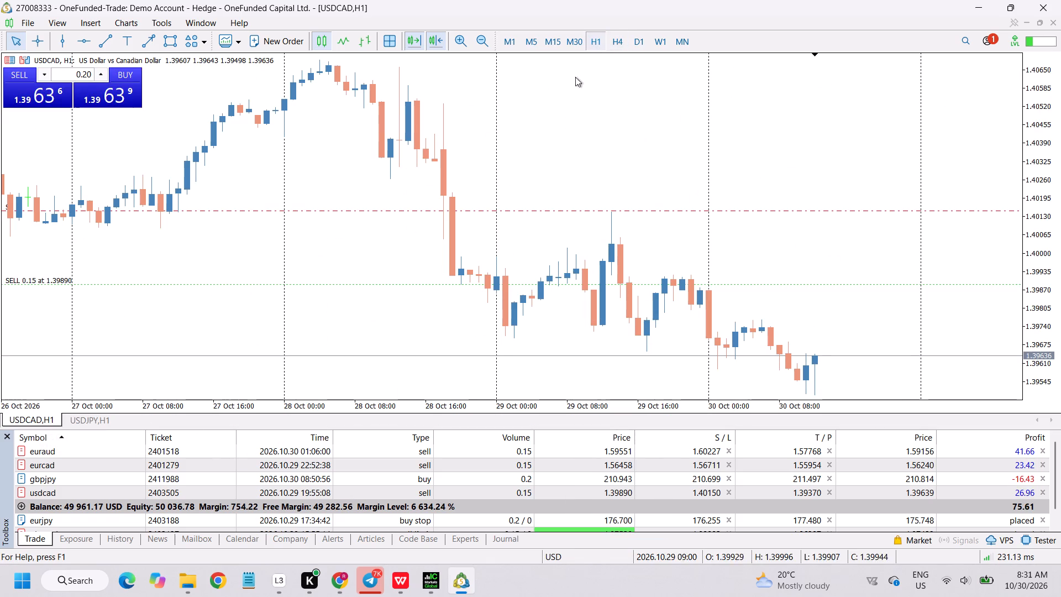
Close the 0.15-lot USDCAD sell position at market.
left_click(1047, 490)
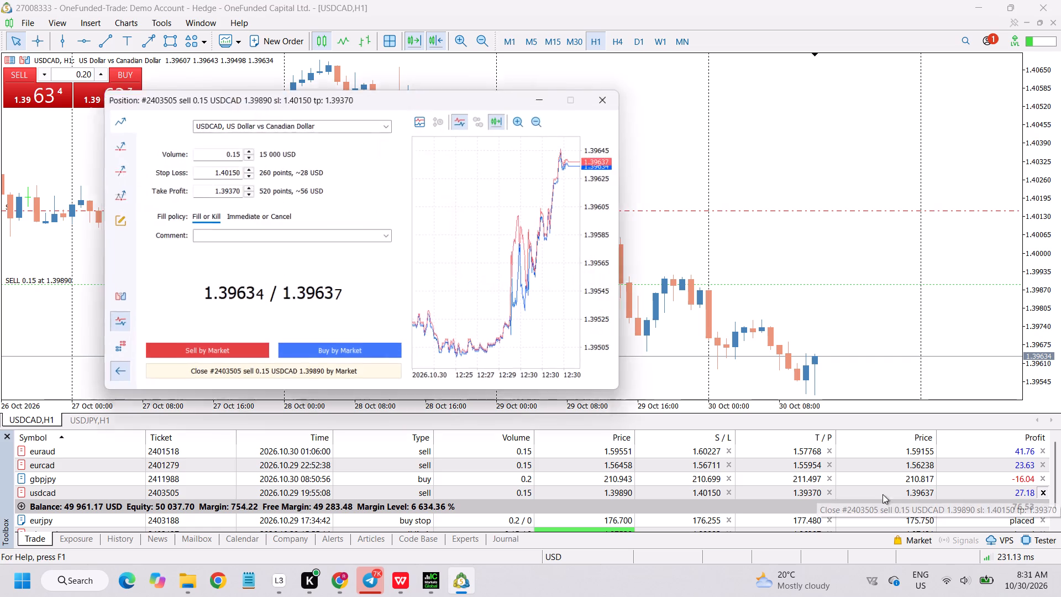
left_click(271, 381)
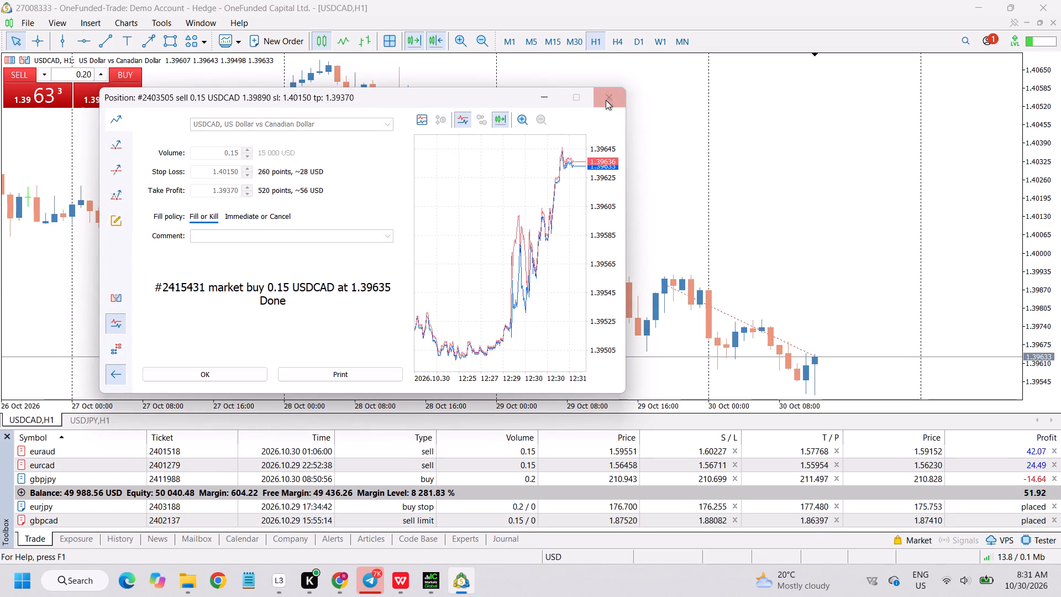
left_click(606, 97)
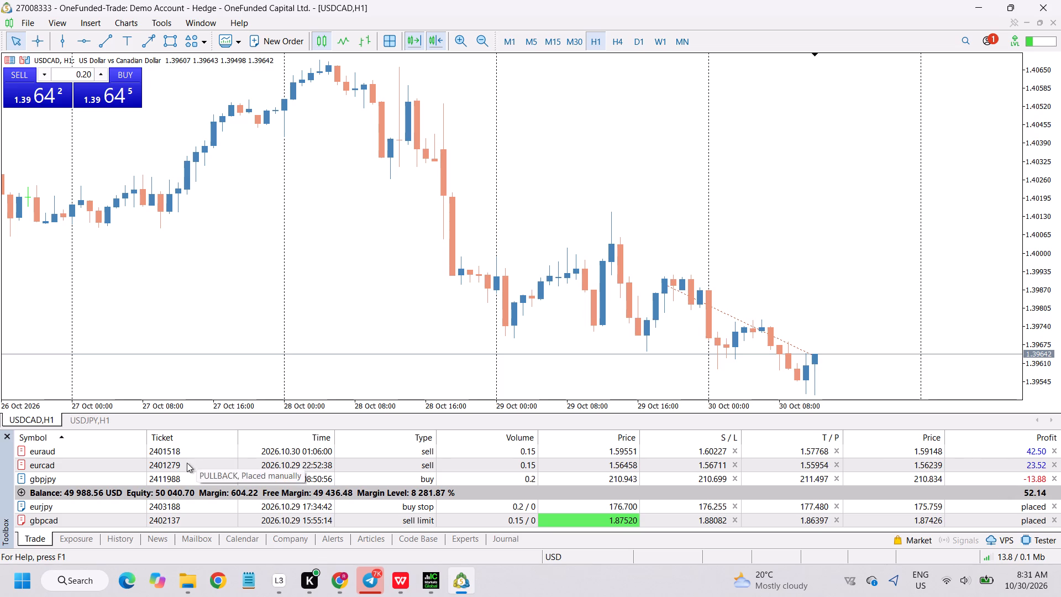
Load the EUR chart profile and examine the EURAUD and EURCAD H1 charts against their open sell positions.
left_click(571, 558)
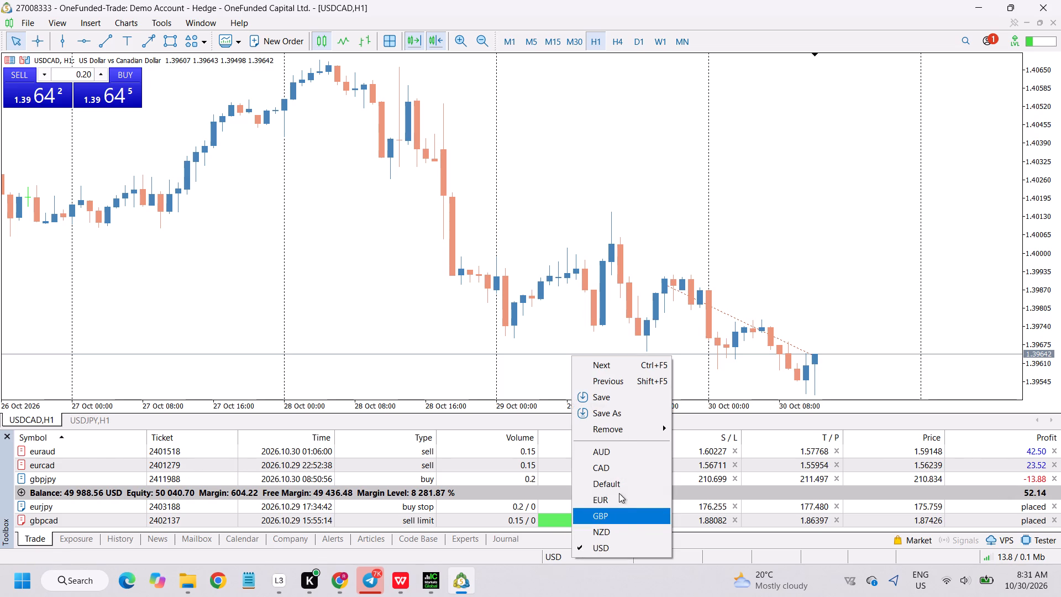
left_click(619, 493)
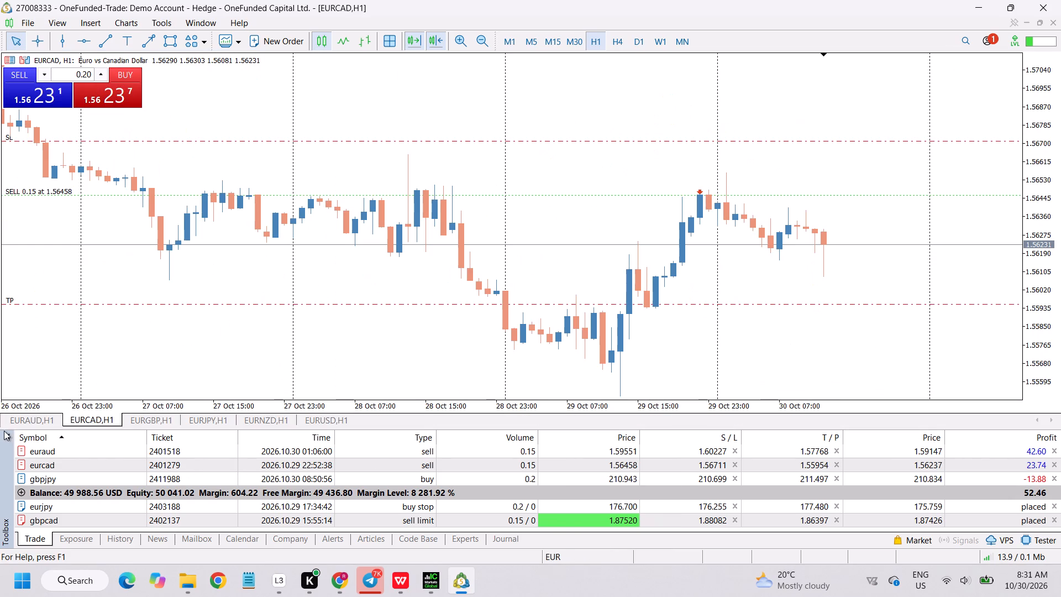
left_click(14, 421)
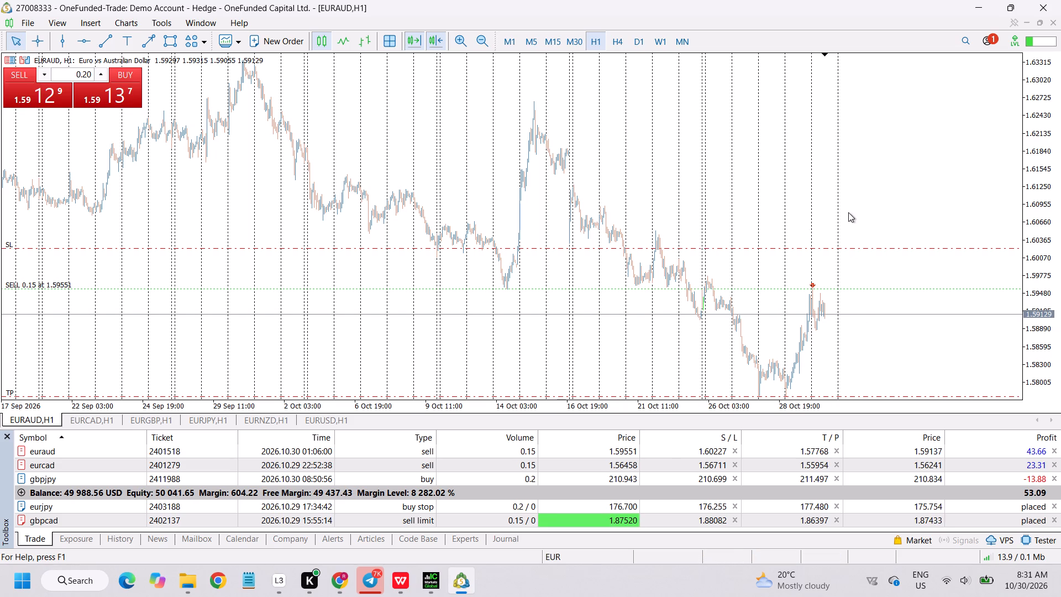
scroll(826, 321, "up", 4)
triple_click(458, 37)
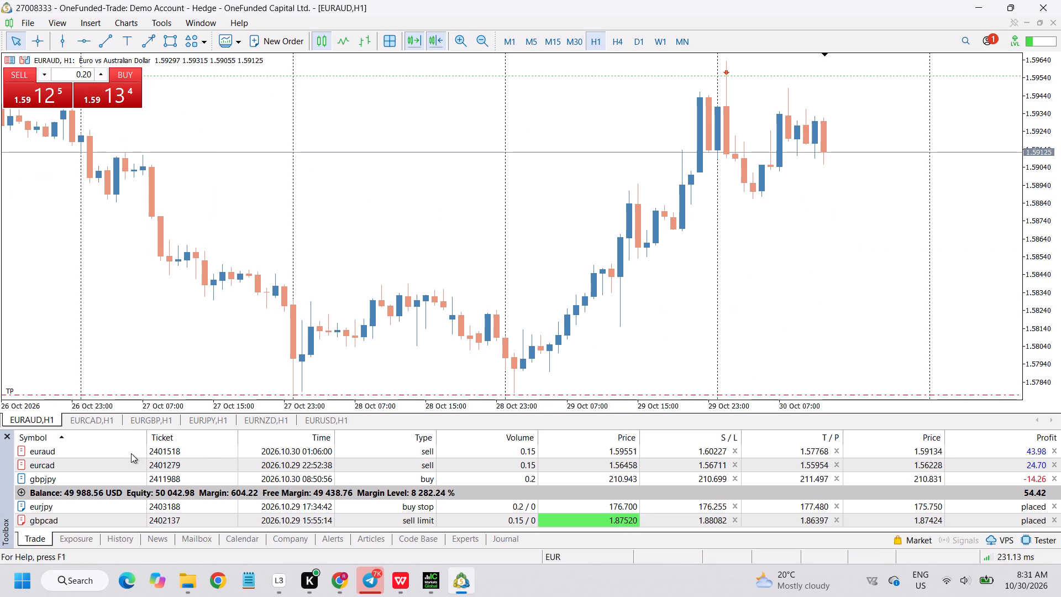
left_click(95, 461)
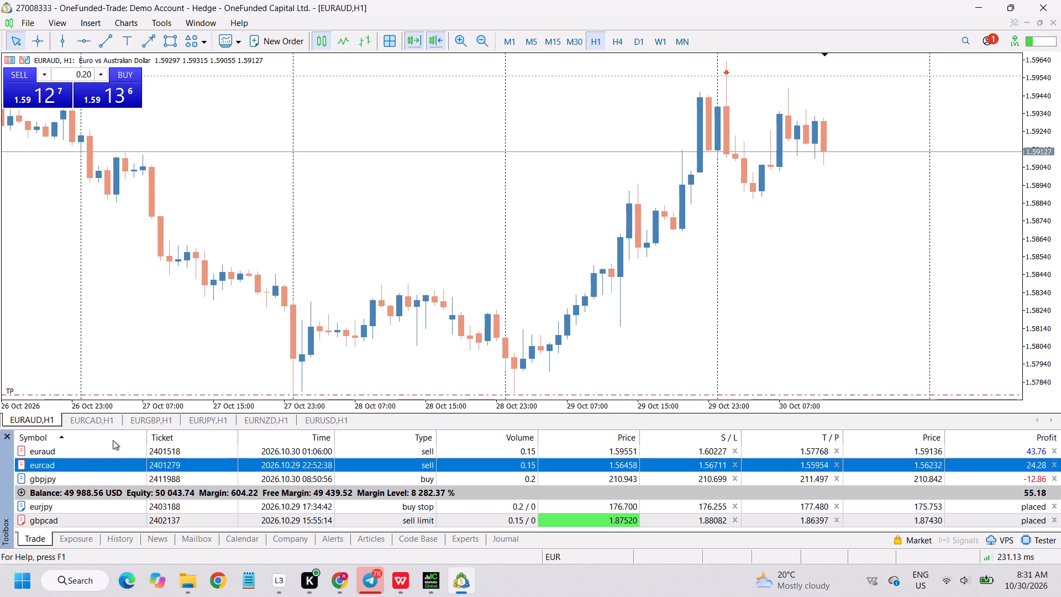
left_click(90, 418)
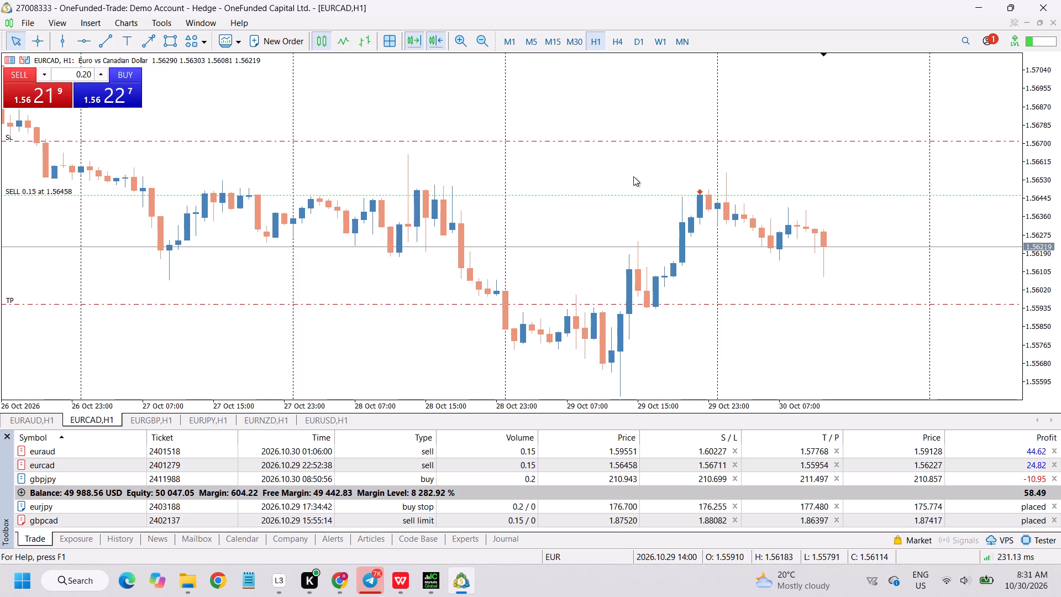
scroll(850, 416, "down", 7)
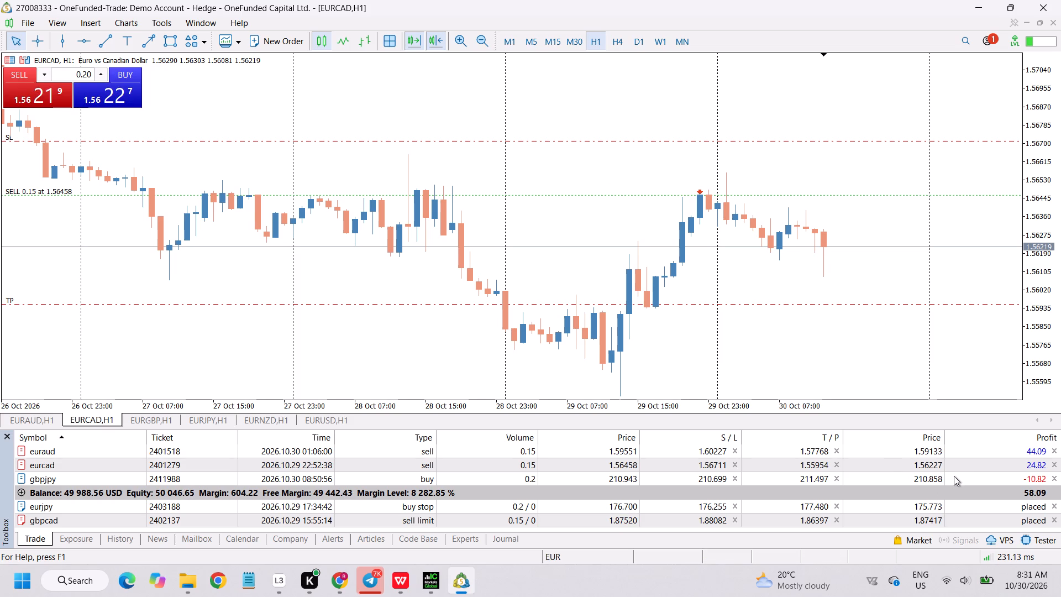
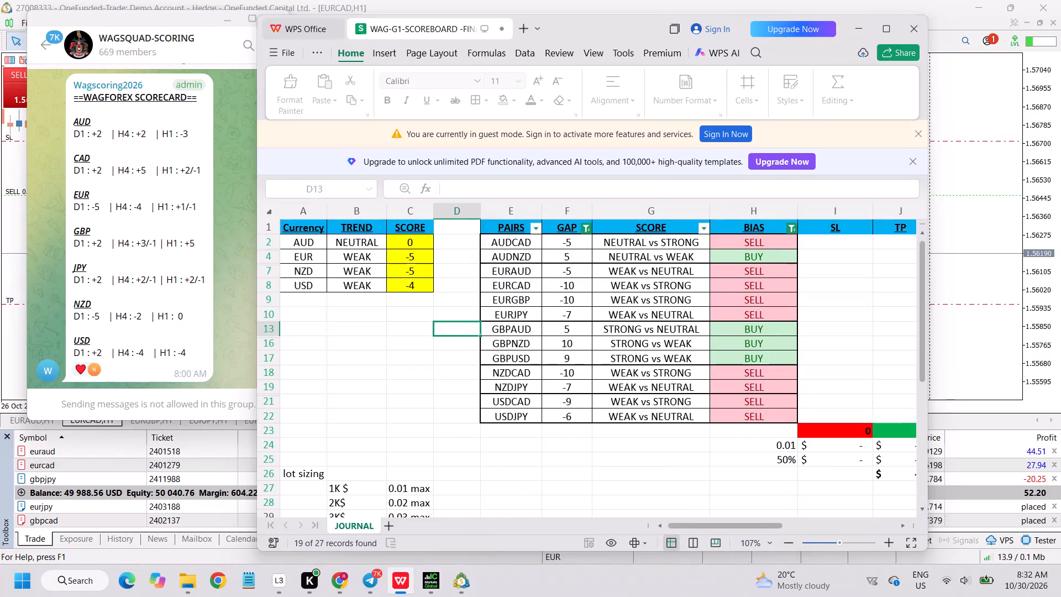
Include the gap values 3 and 4 in the GAP column filter of the pairs table.
left_click(585, 228)
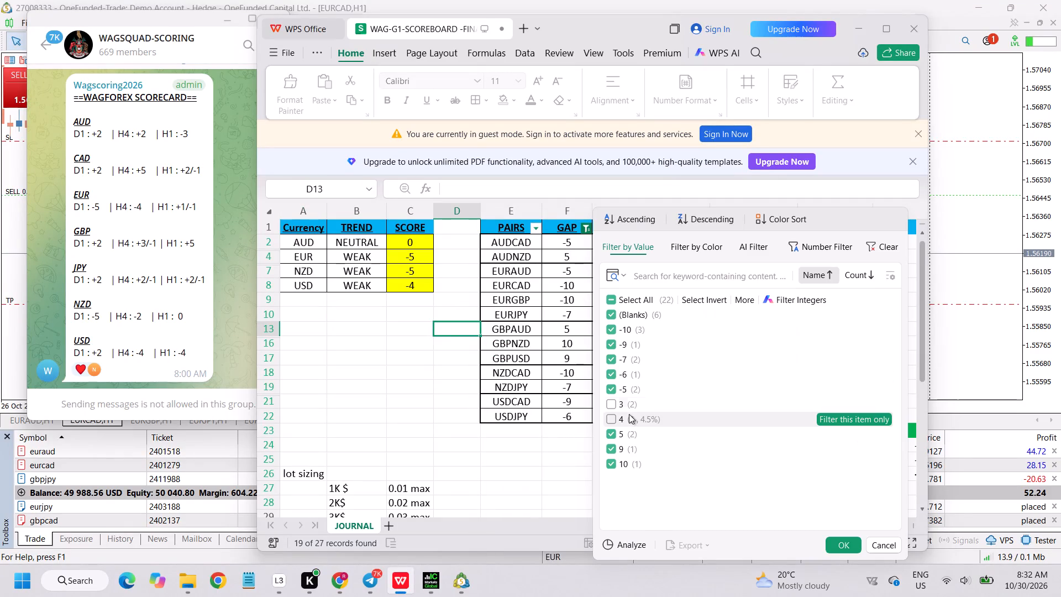
left_click(631, 416)
left_click(635, 410)
left_click(848, 543)
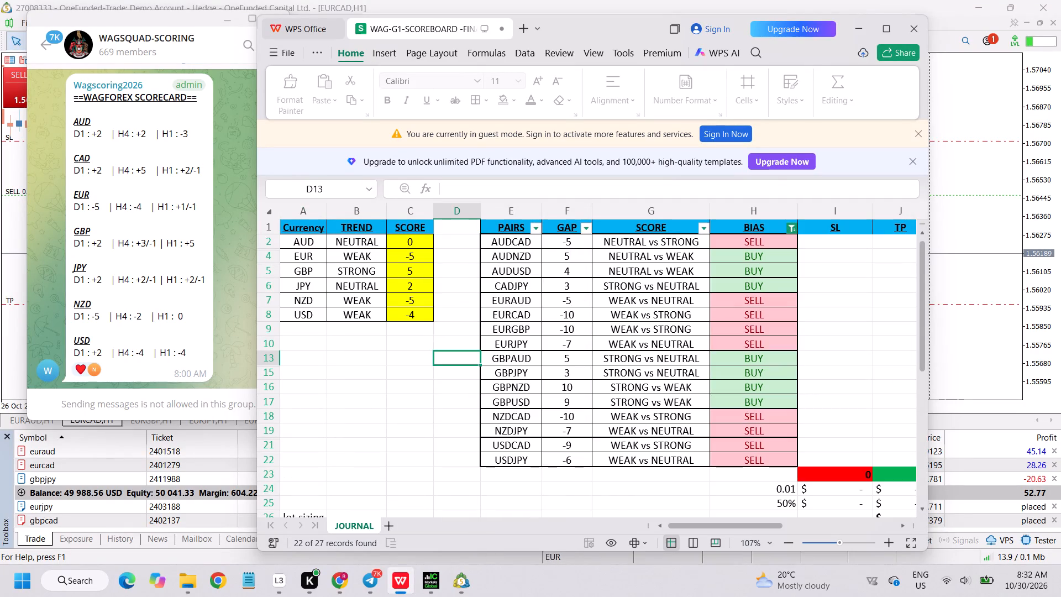
Include the INVALID entries in the BIAS column filter so every currency and pair row is shown.
left_click(426, 315)
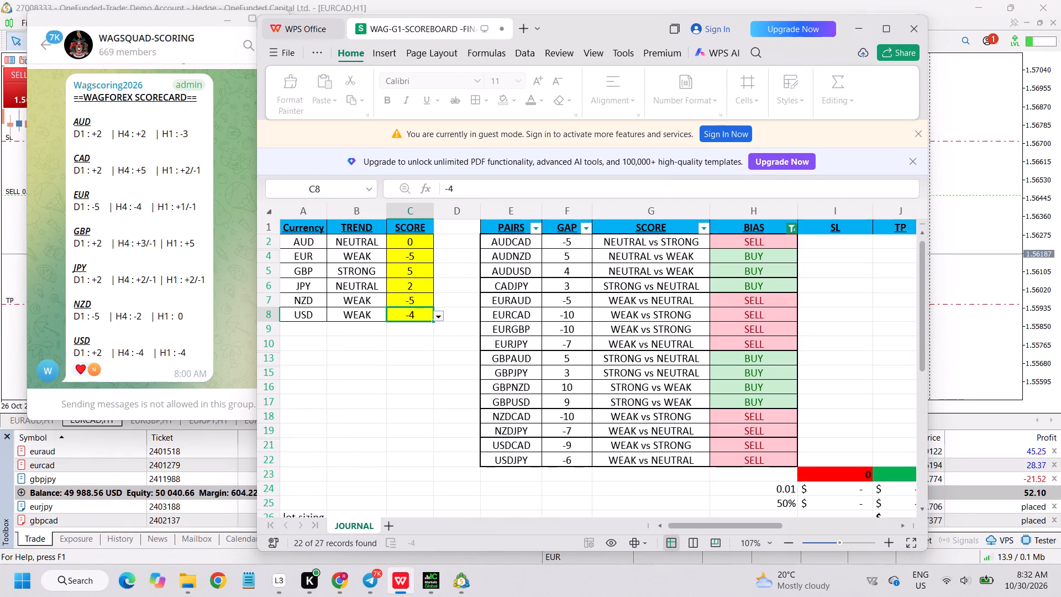
left_click(799, 231)
left_click(790, 224)
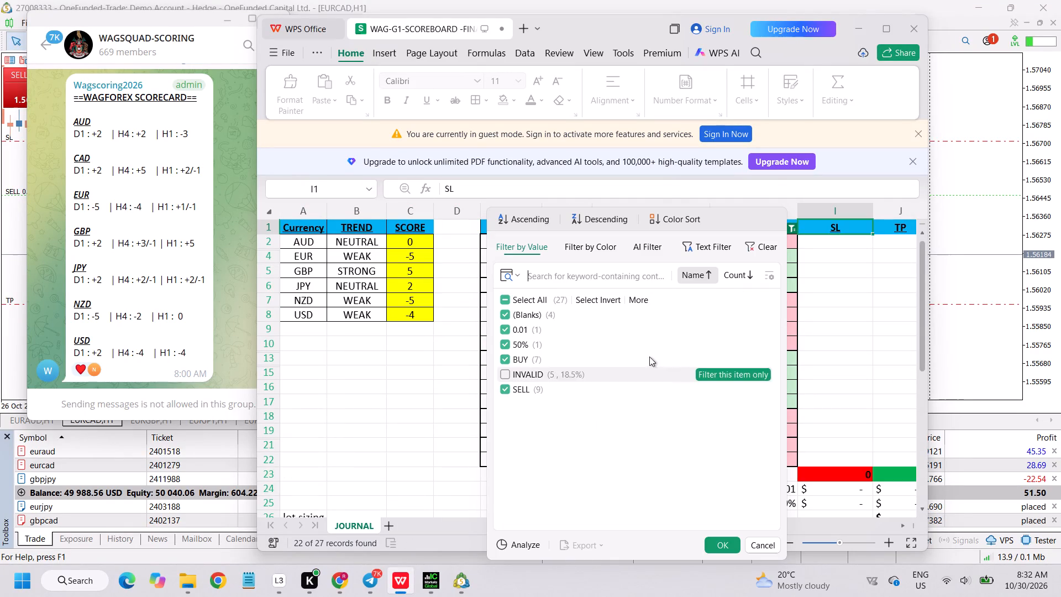
left_click(617, 375)
left_click(724, 543)
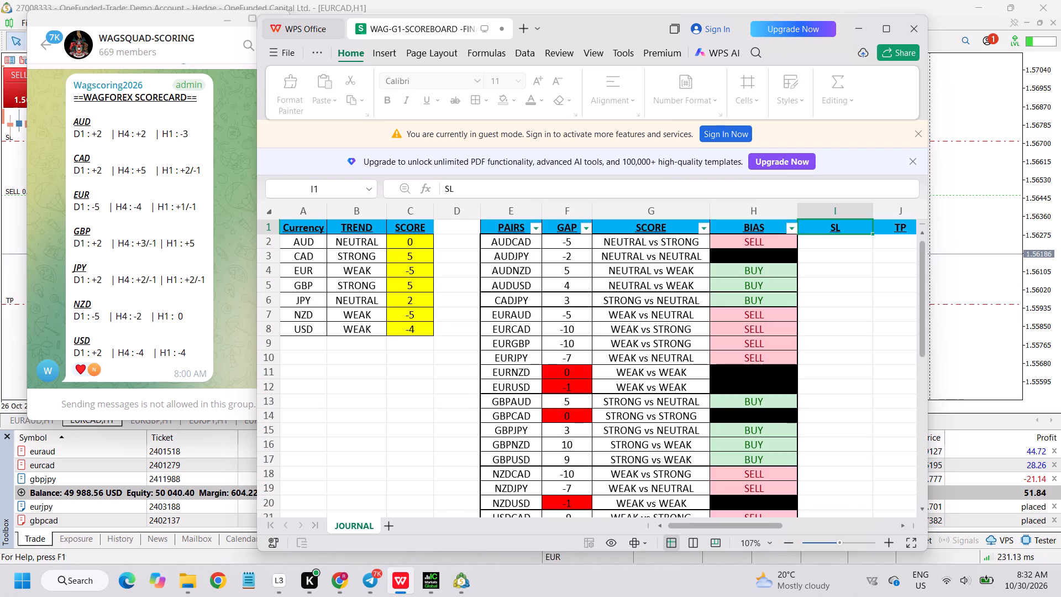
Check the currency scores against the posted scorecard and set the AUD score to -3.
left_click(416, 327)
left_click(403, 315)
left_click(420, 300)
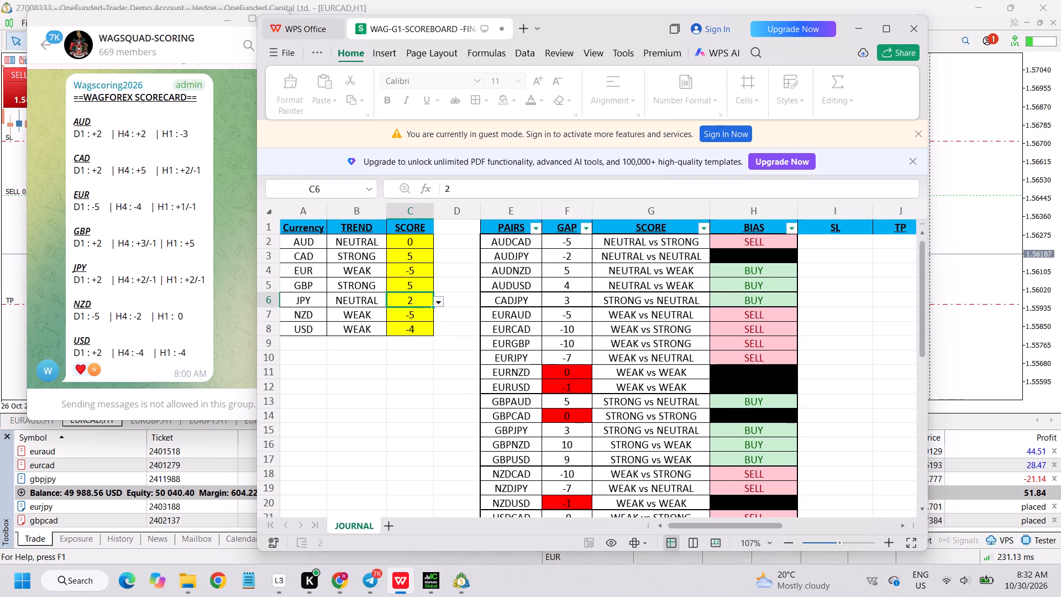
left_click(406, 284)
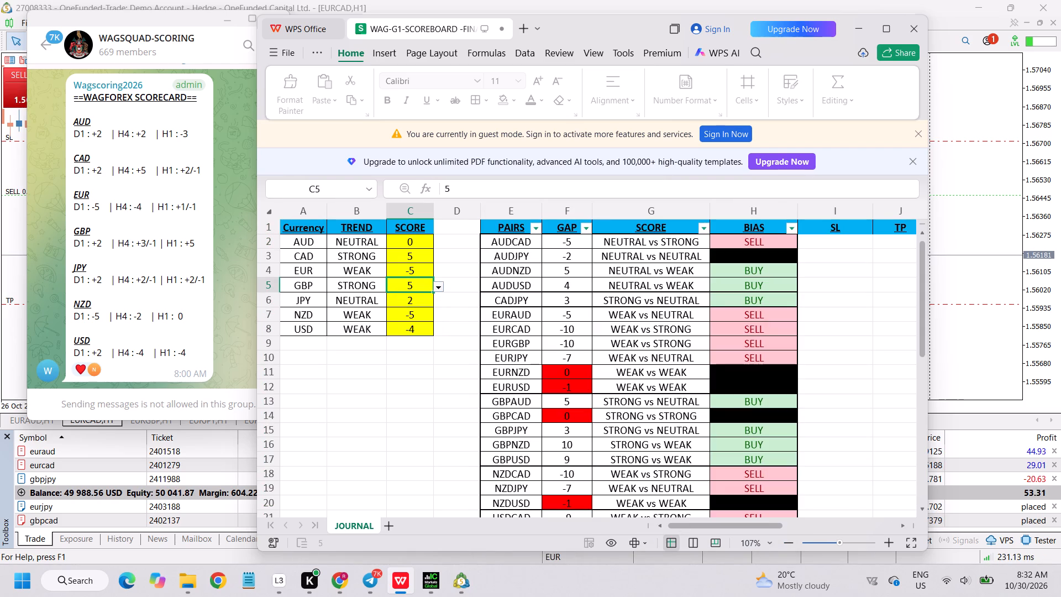
left_click(420, 273)
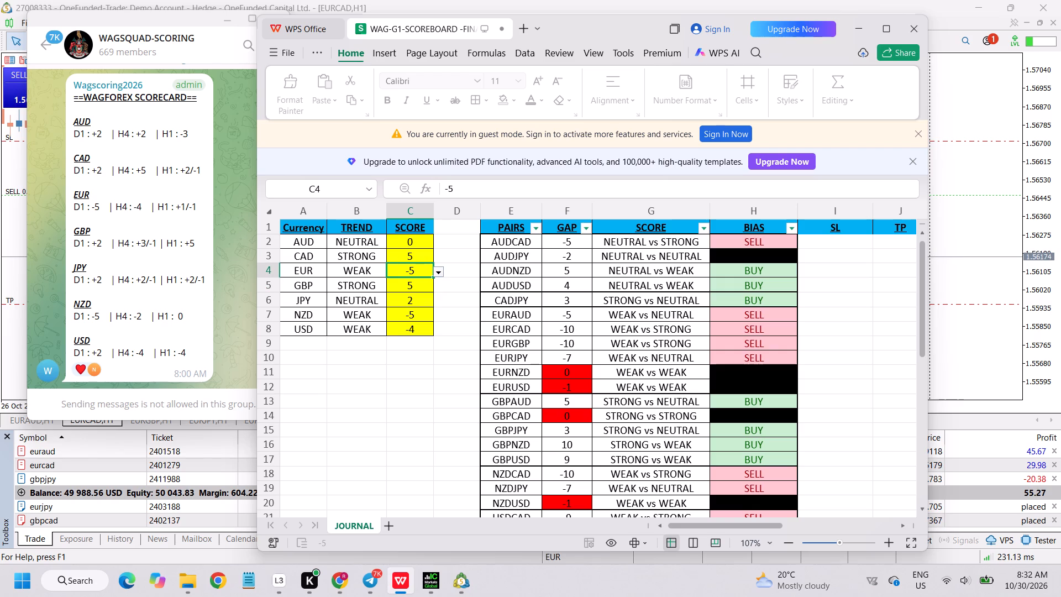
left_click(402, 255)
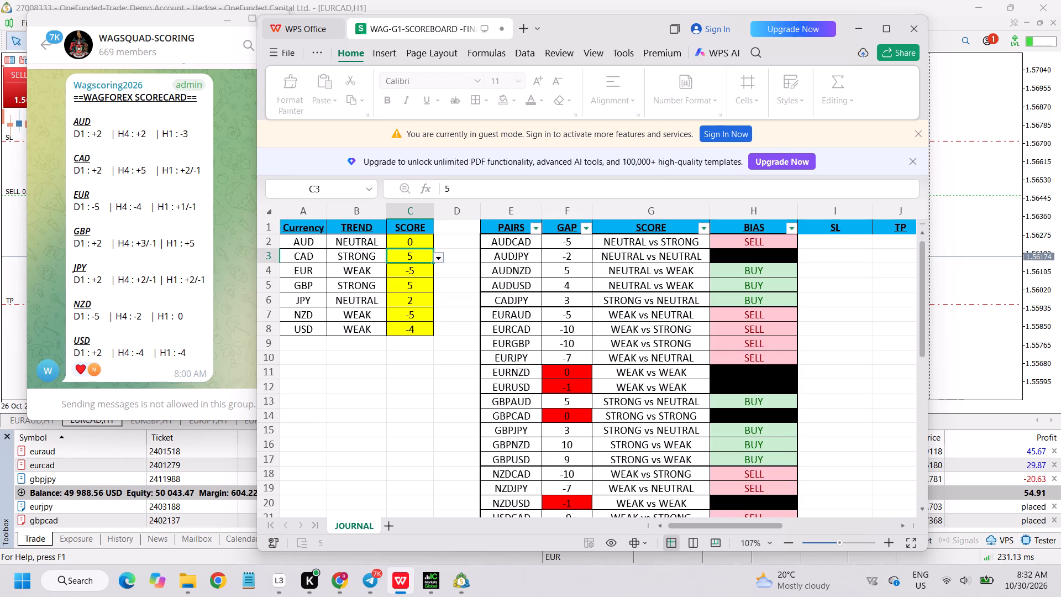
double_click(418, 243)
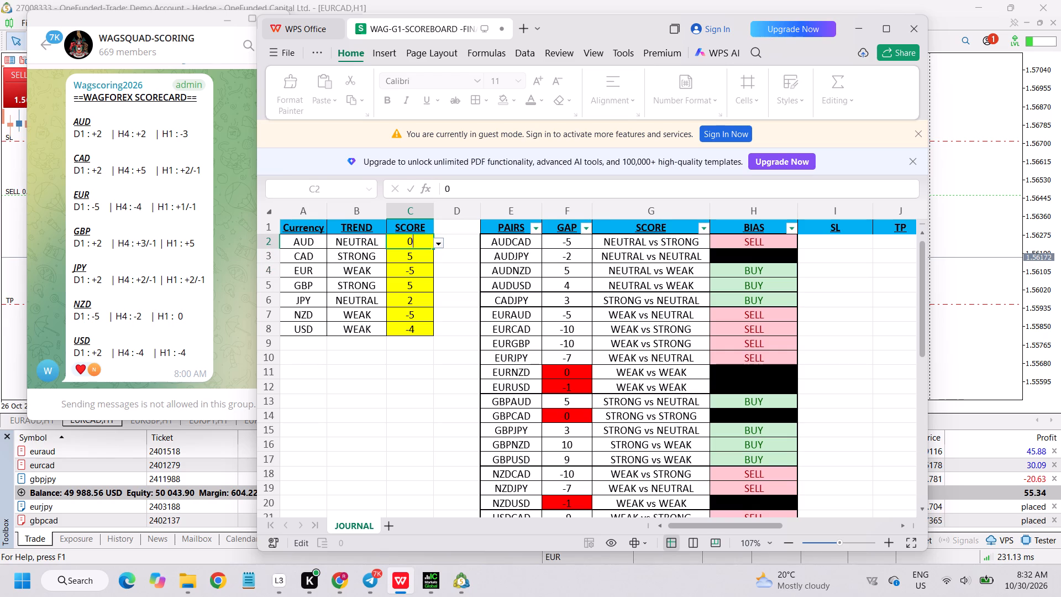
left_click_drag(418, 244, 382, 243)
type("-3")
left_click(374, 412)
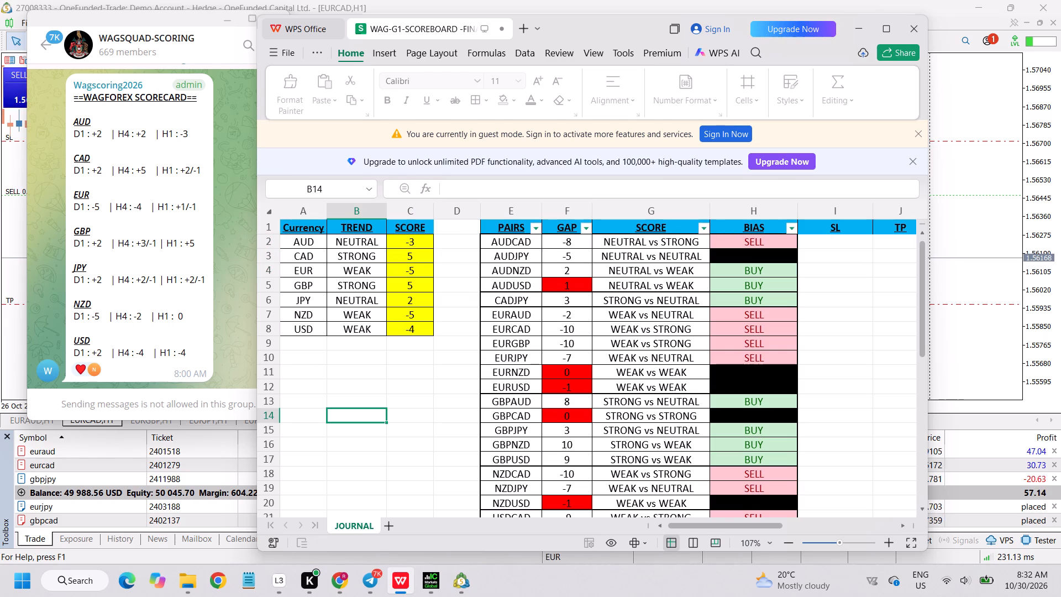
Filter the BIAS column to exclude the INVALID entries.
left_click(791, 232)
left_click(640, 375)
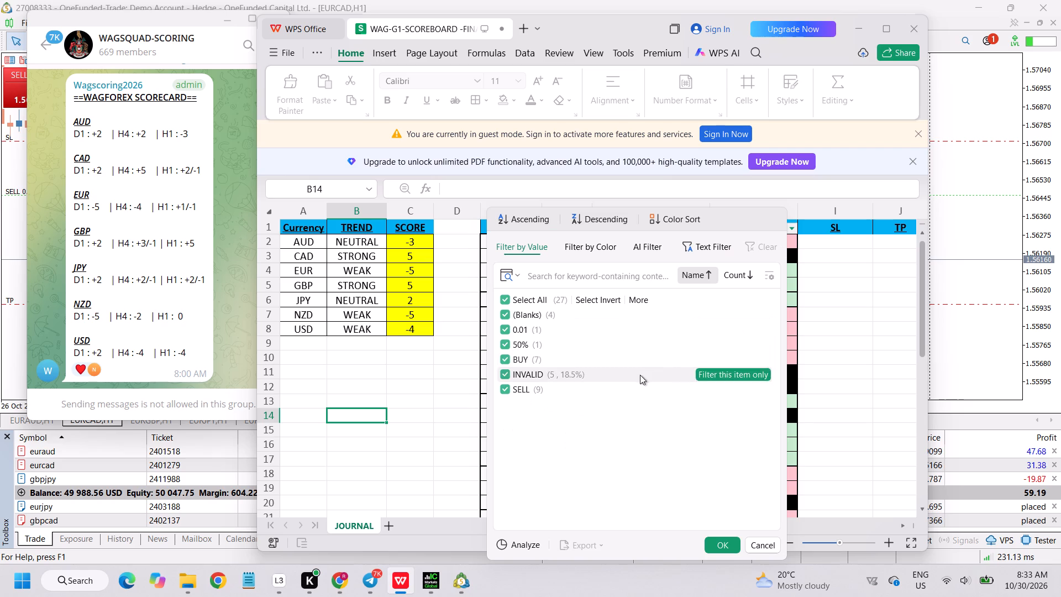
left_click(719, 541)
Filter the GAP column to exclude the values -2, 1, 2 and 3.
left_click(585, 233)
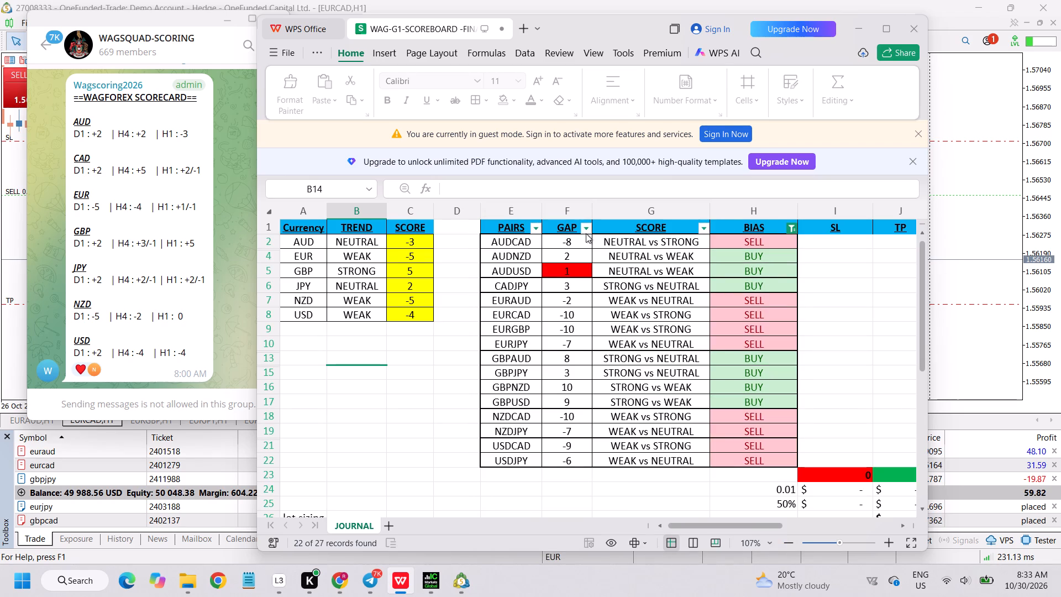
left_click(638, 402)
left_click(633, 415)
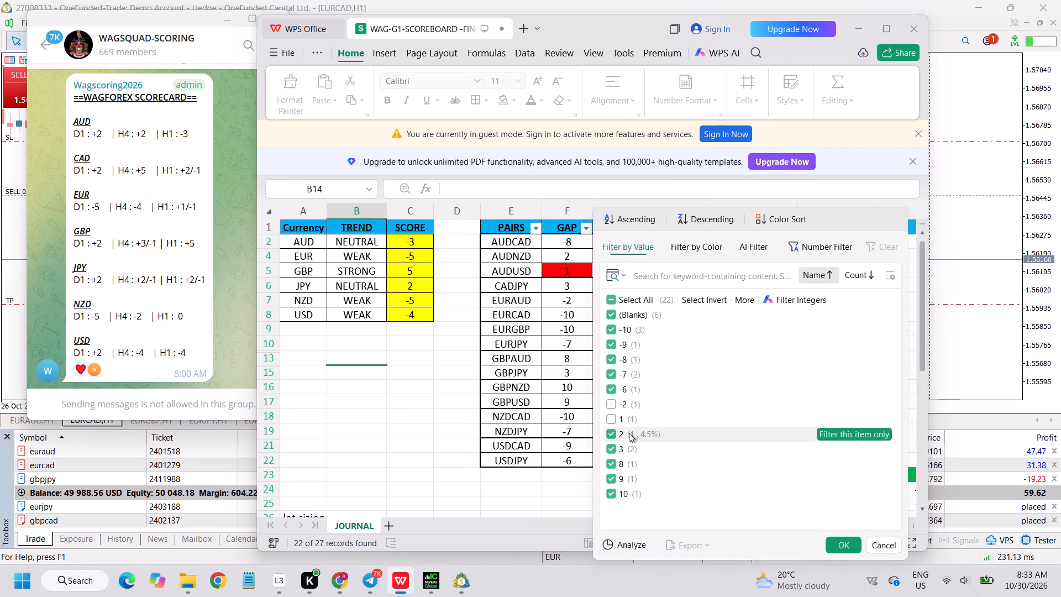
left_click(629, 433)
left_click(631, 449)
left_click(839, 540)
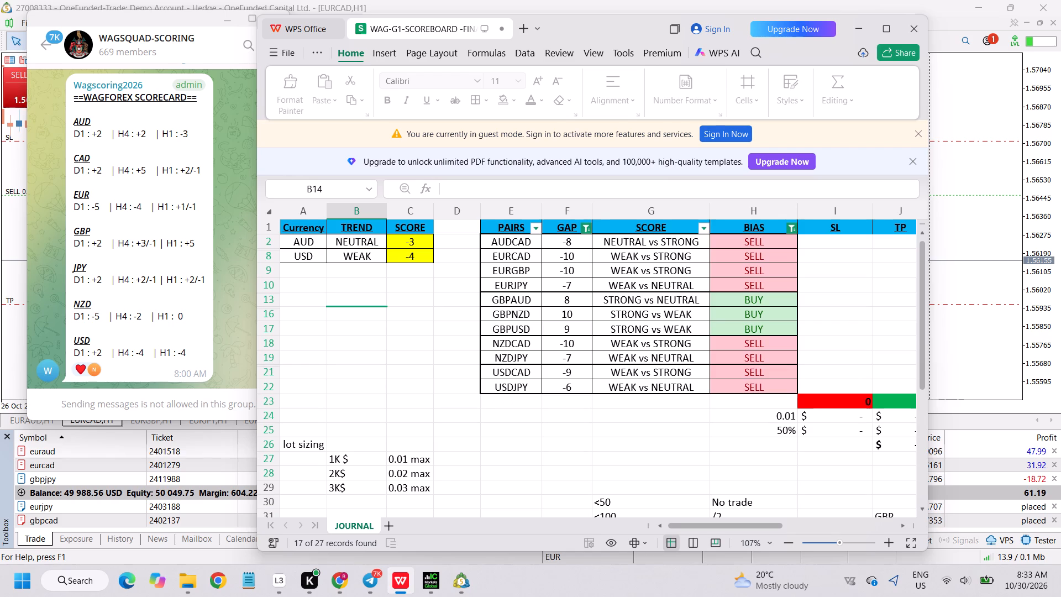
Switch to the IC Markets MetaTrader terminal, load the AUD chart profile and examine AUDCAD H1 against the filtered scoreboard.
left_click(996, 230)
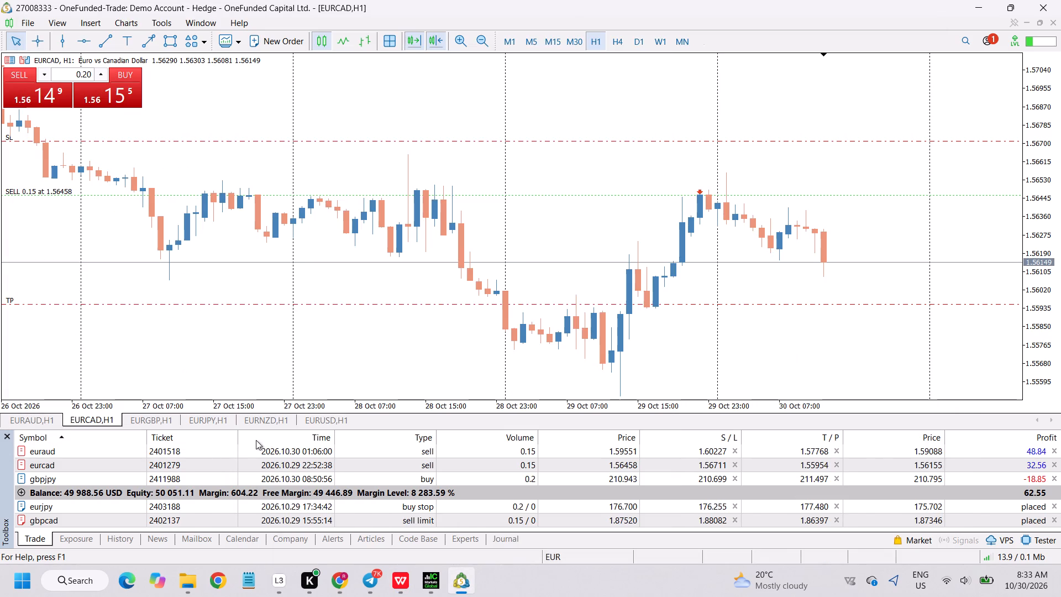
left_click(438, 582)
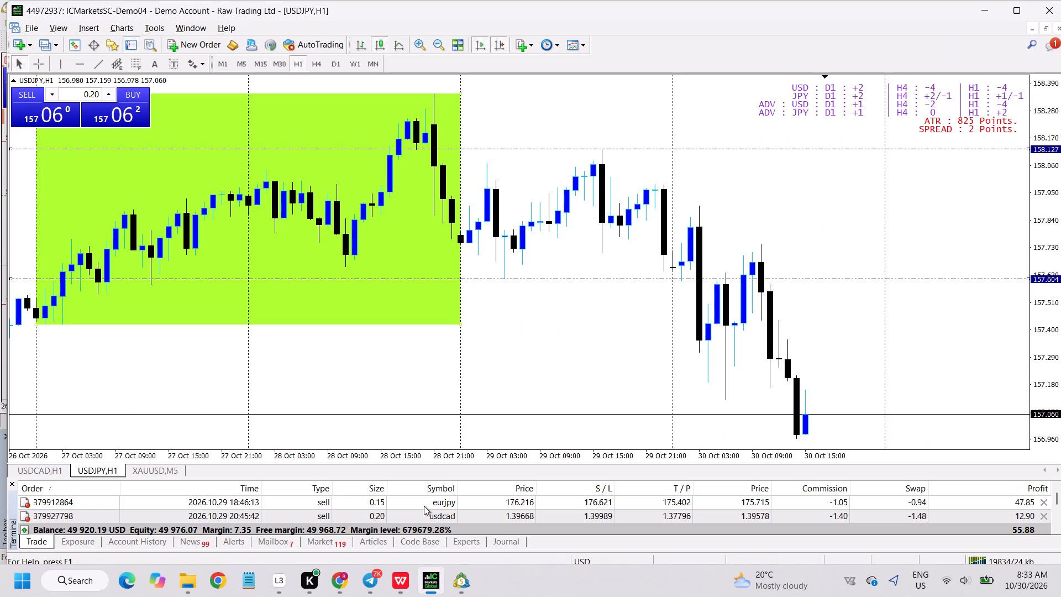
left_click(588, 561)
left_click(638, 471)
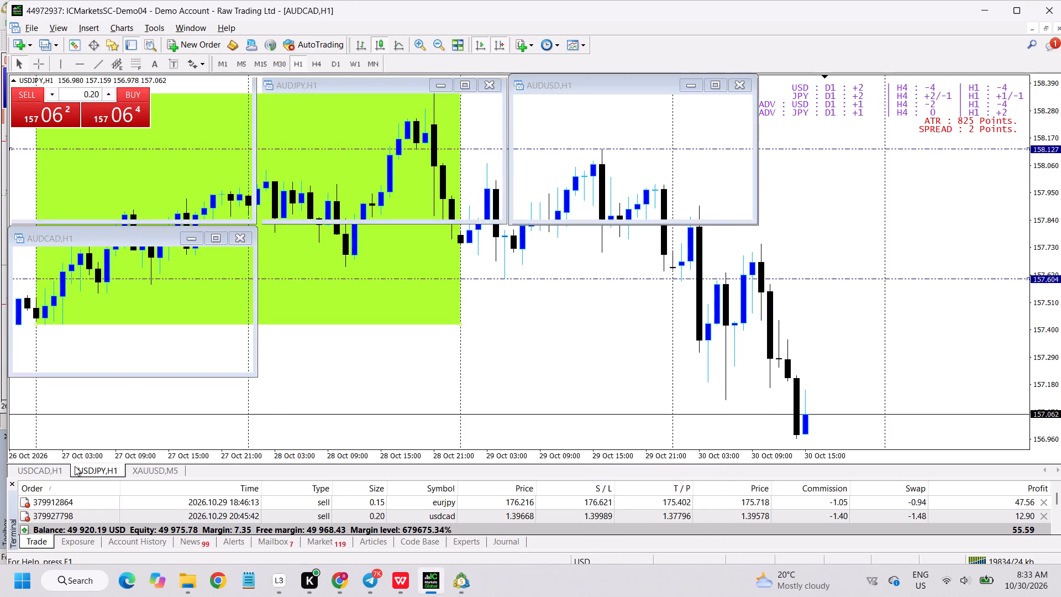
left_click(108, 471)
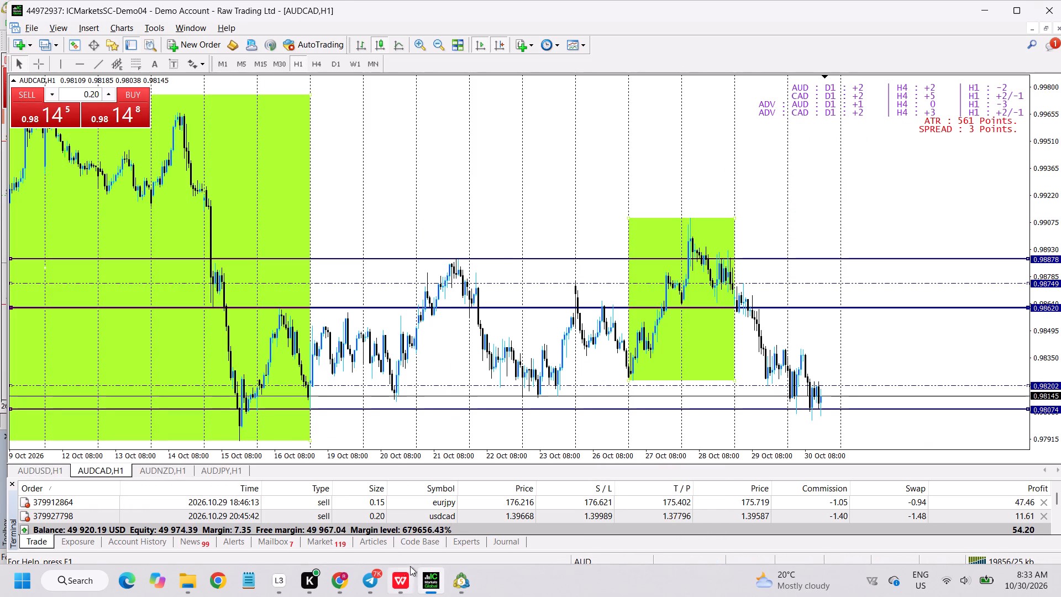
left_click(407, 585)
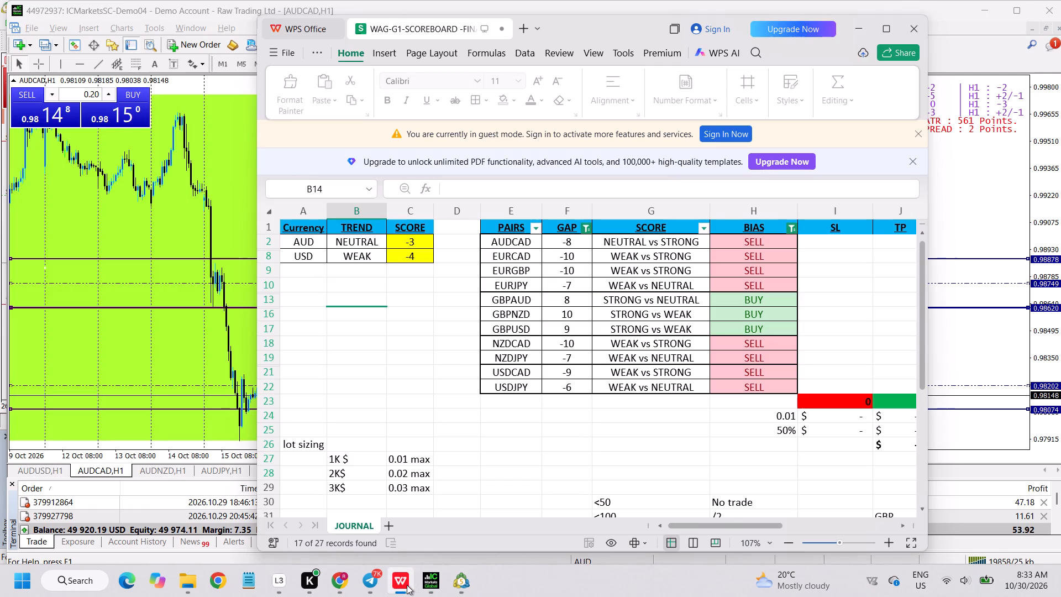
left_click(407, 585)
Load the EUR chart profile, dismiss the alert, and examine the EURAUD, EURCAD, EURGBP and EURJPY H1 charts.
left_click(598, 561)
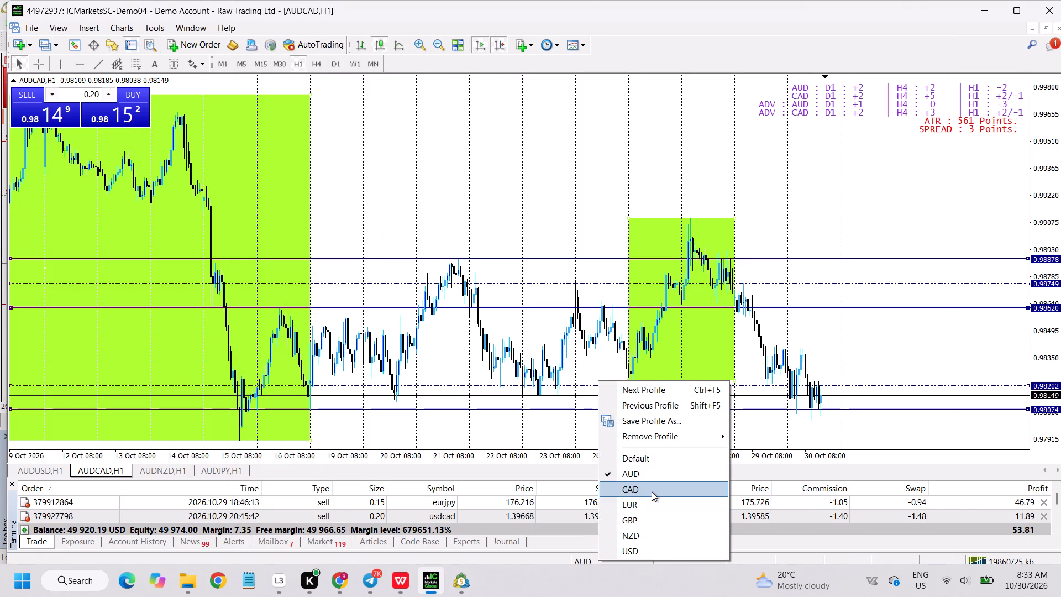
left_click(641, 502)
left_click(401, 582)
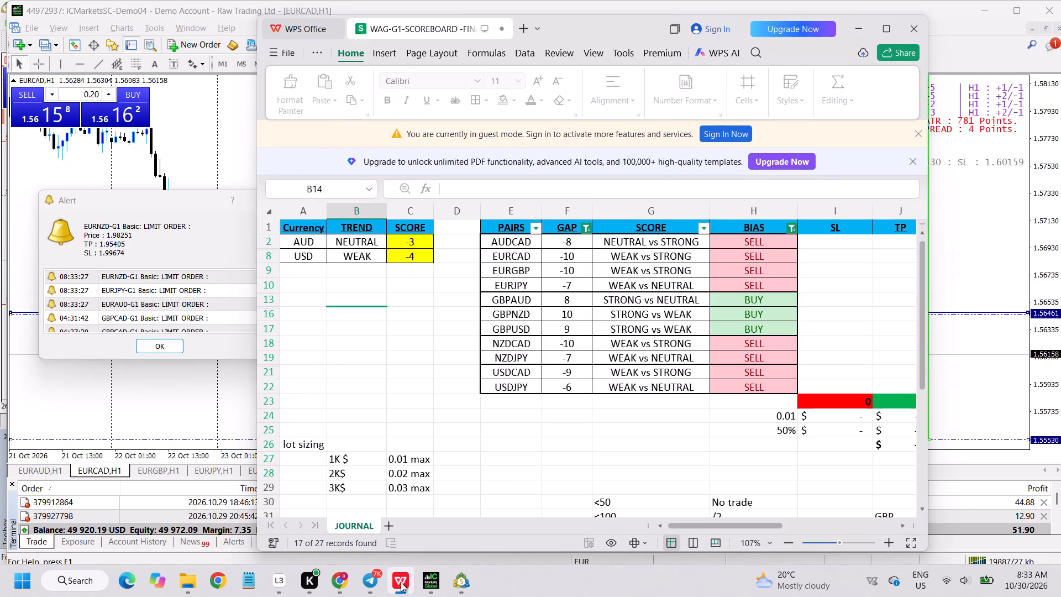
left_click(860, 34)
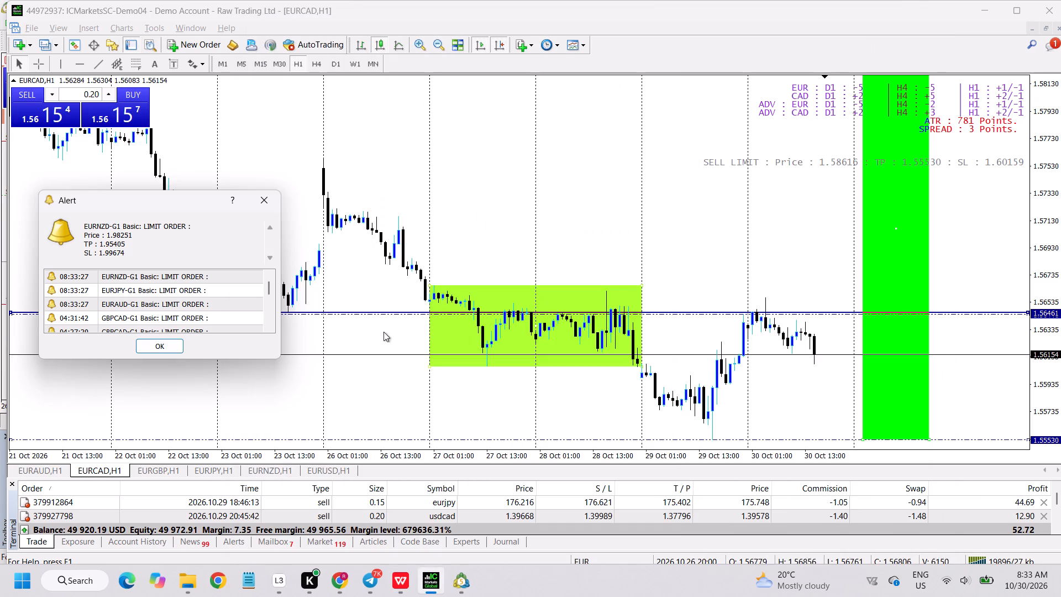
left_click(159, 341)
left_click(26, 467)
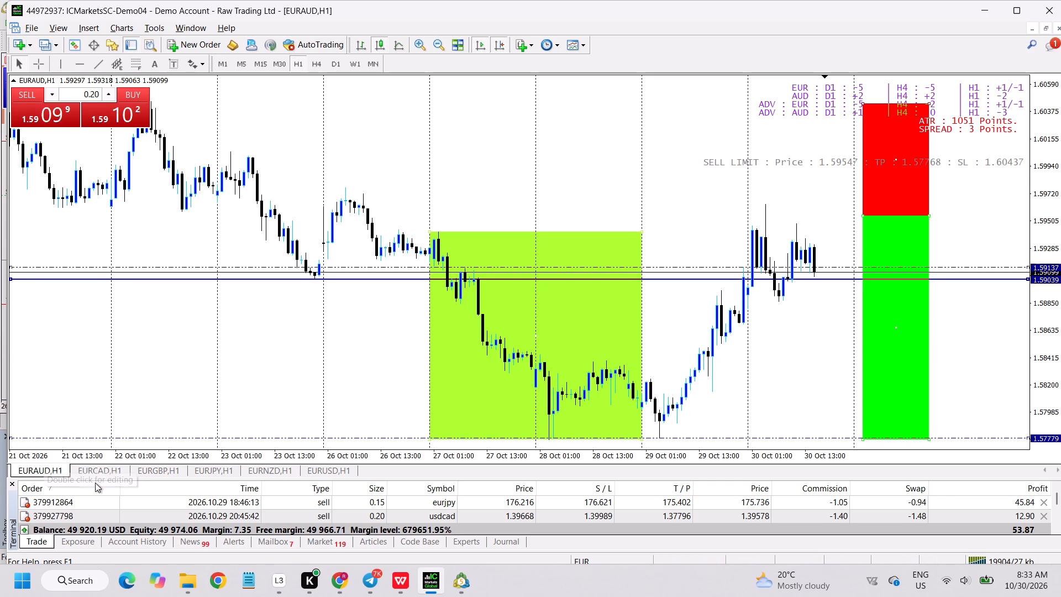
left_click(108, 474)
left_click(156, 470)
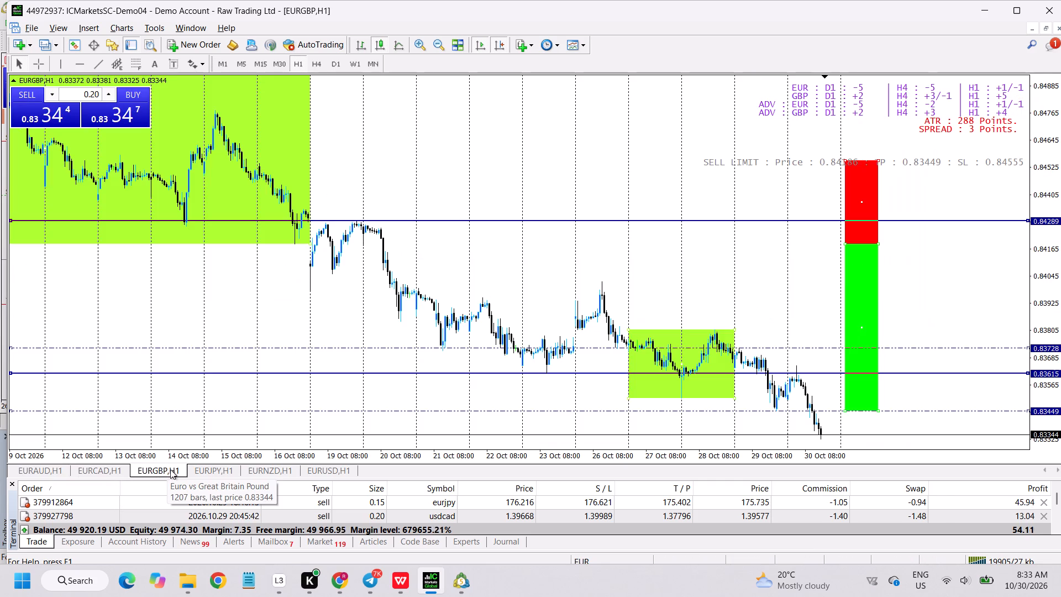
left_click(220, 474)
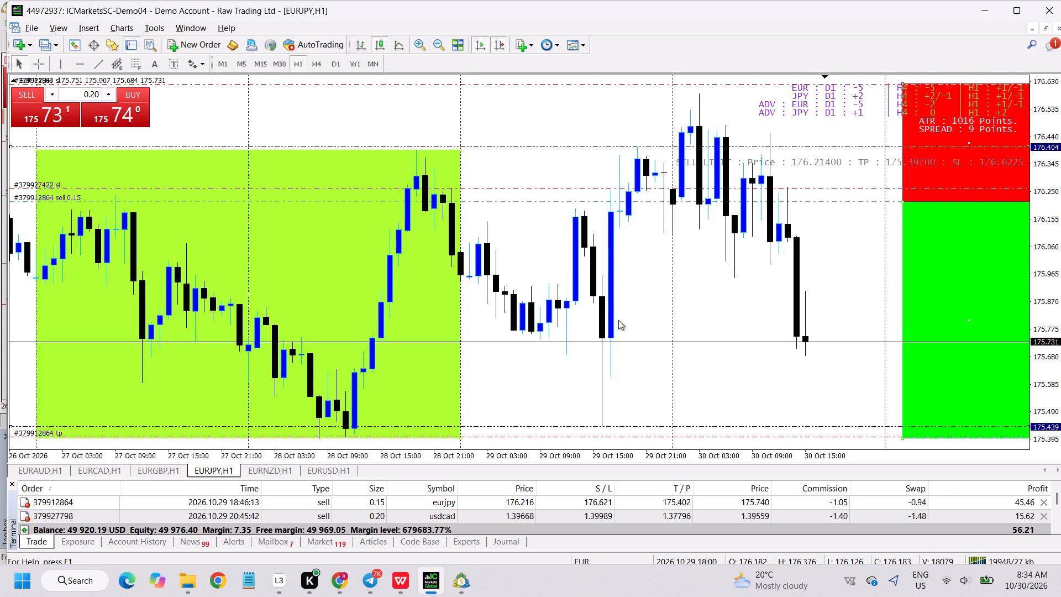
Compare the EURJPY H1 chart and open trades in the IC Markets terminal with the positions in the OneFunded terminal.
left_click(460, 582)
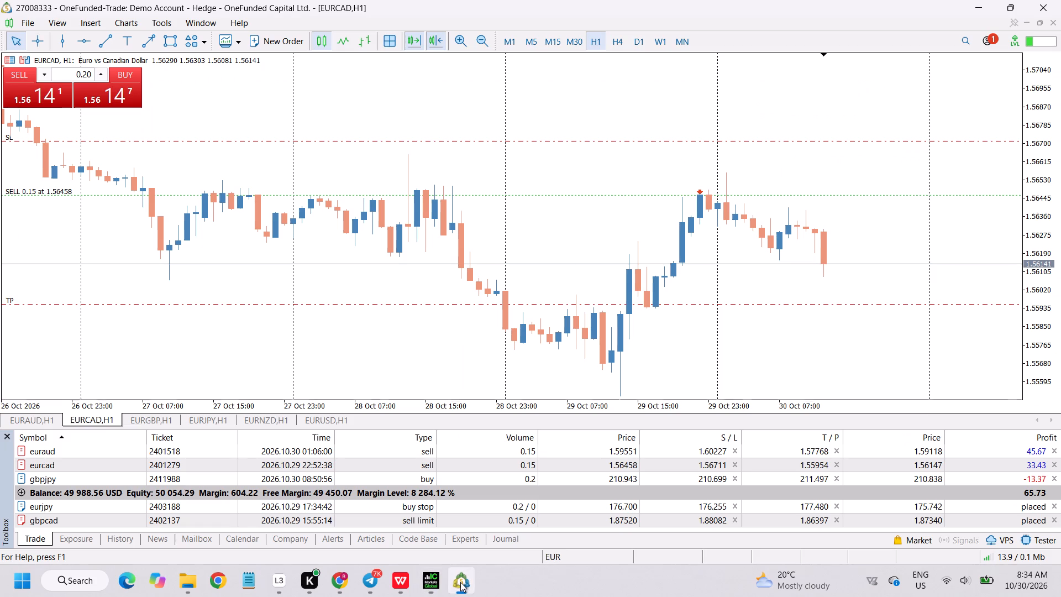
left_click(428, 587)
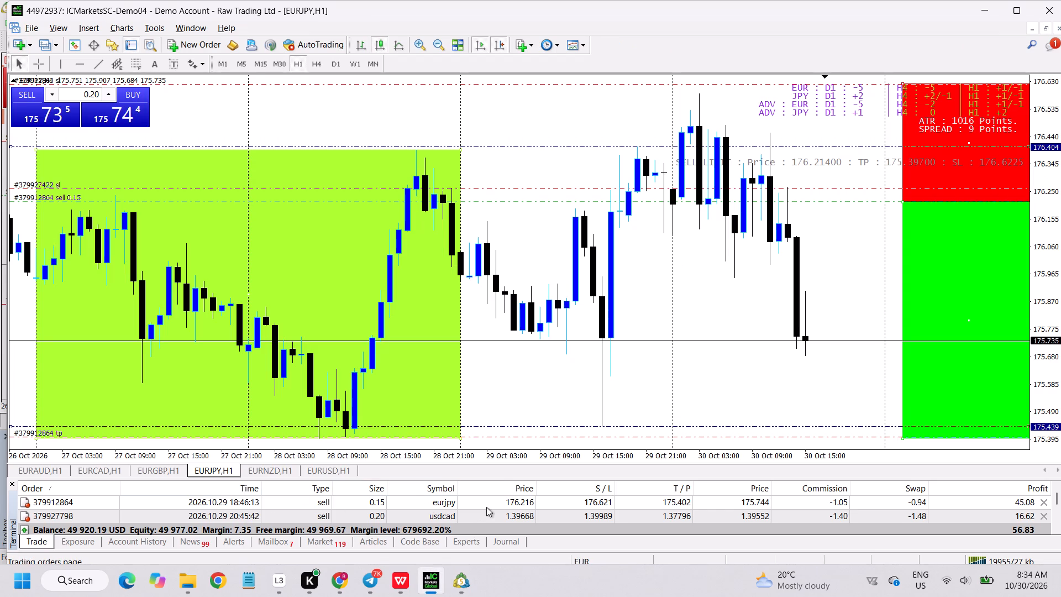
scroll(499, 504, "up", 1)
left_click(466, 579)
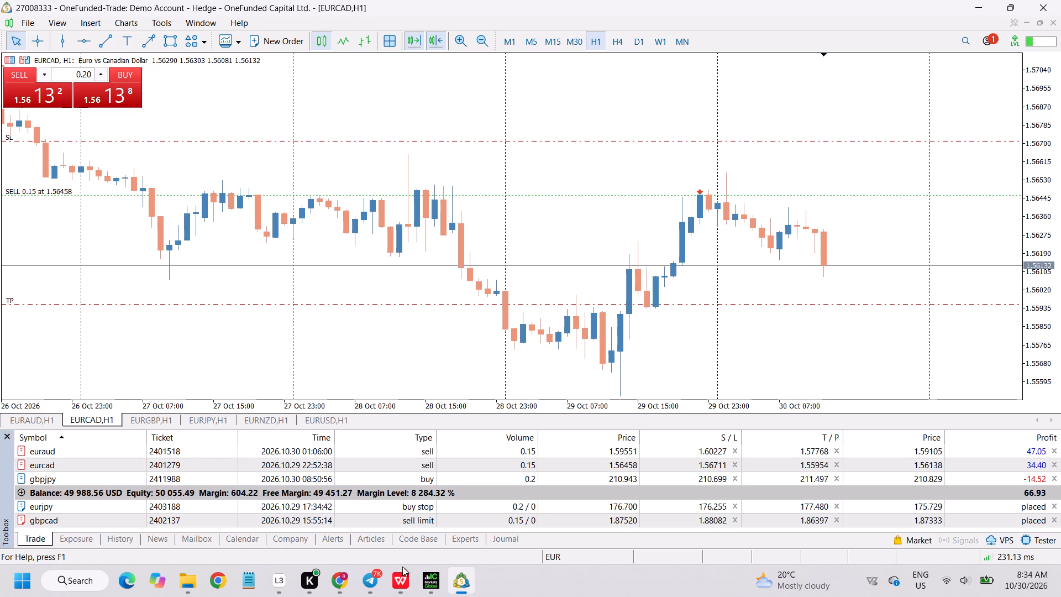
left_click(430, 577)
left_click(469, 582)
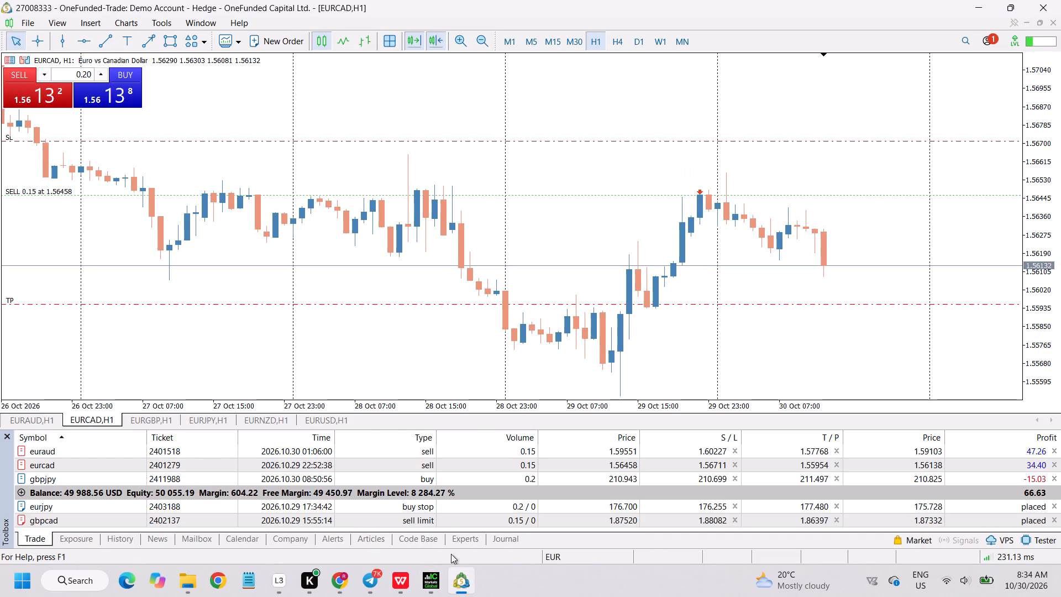
left_click(430, 584)
scroll(502, 556, "up", 1)
scroll(623, 505, "up", 2)
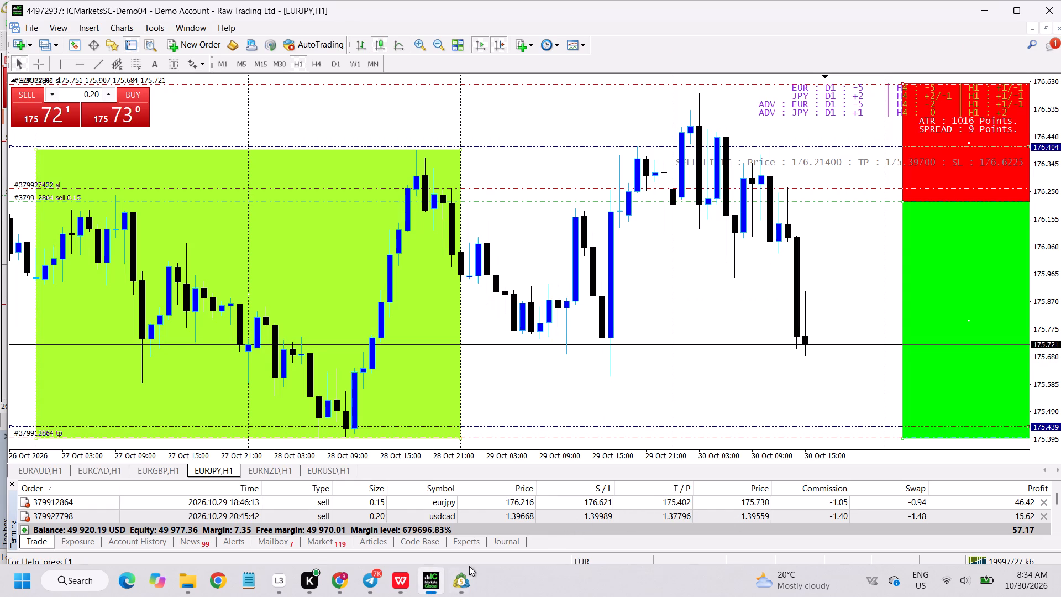
left_click(463, 588)
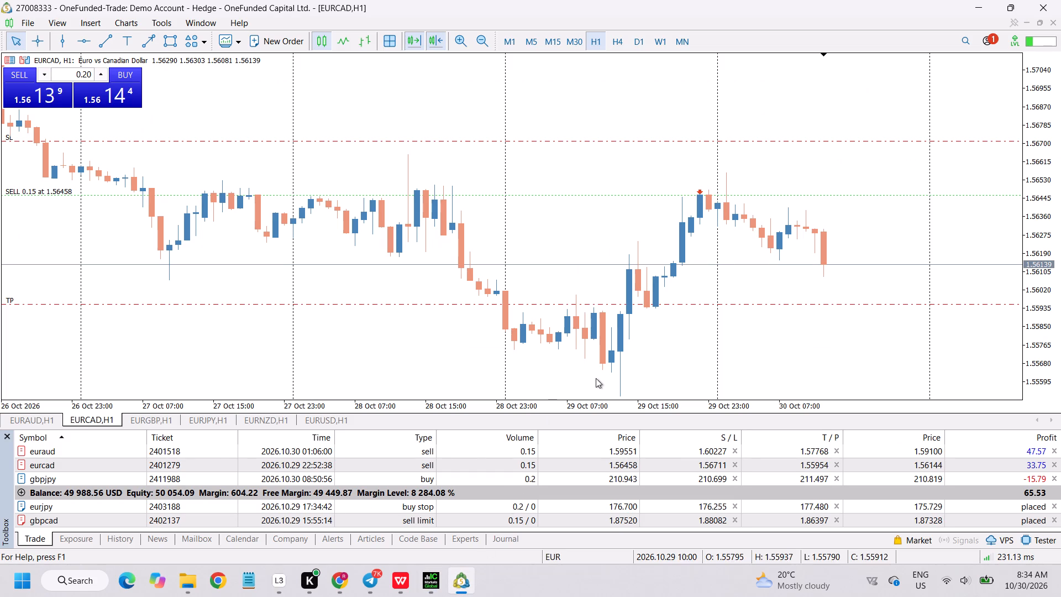
left_click(425, 587)
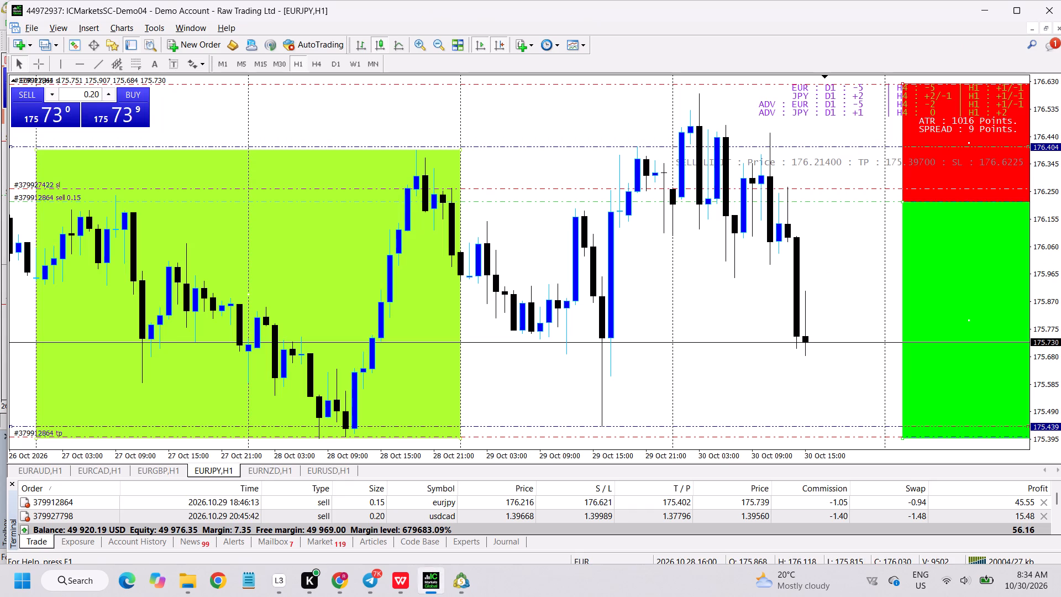
Check EURNZD H1 in both terminals, review its daily and H4 charts in OneFunded, and sell 0.20 lots at market.
left_click(256, 471)
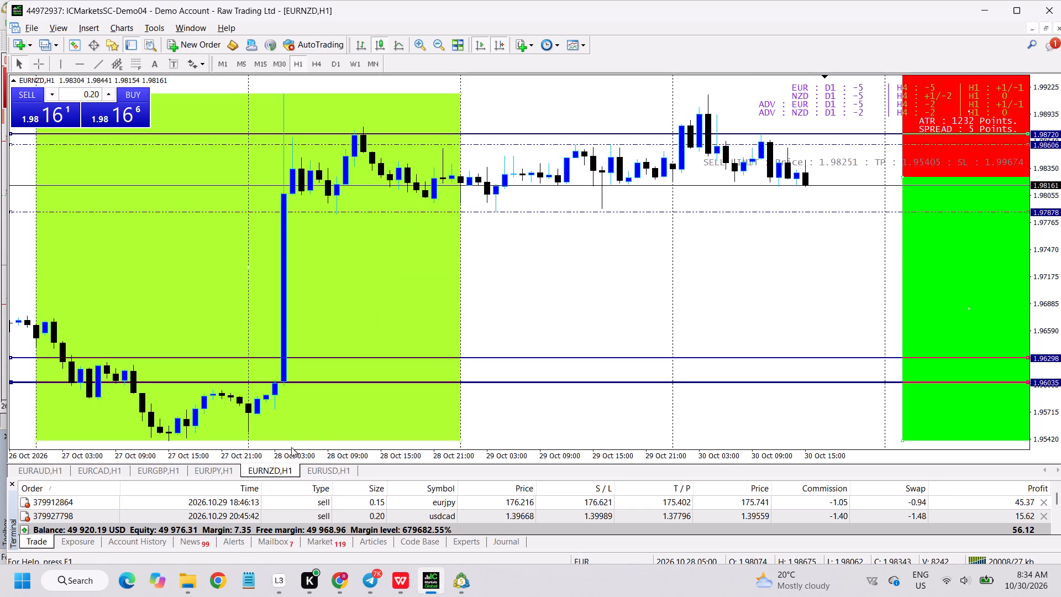
left_click(455, 584)
left_click(264, 416)
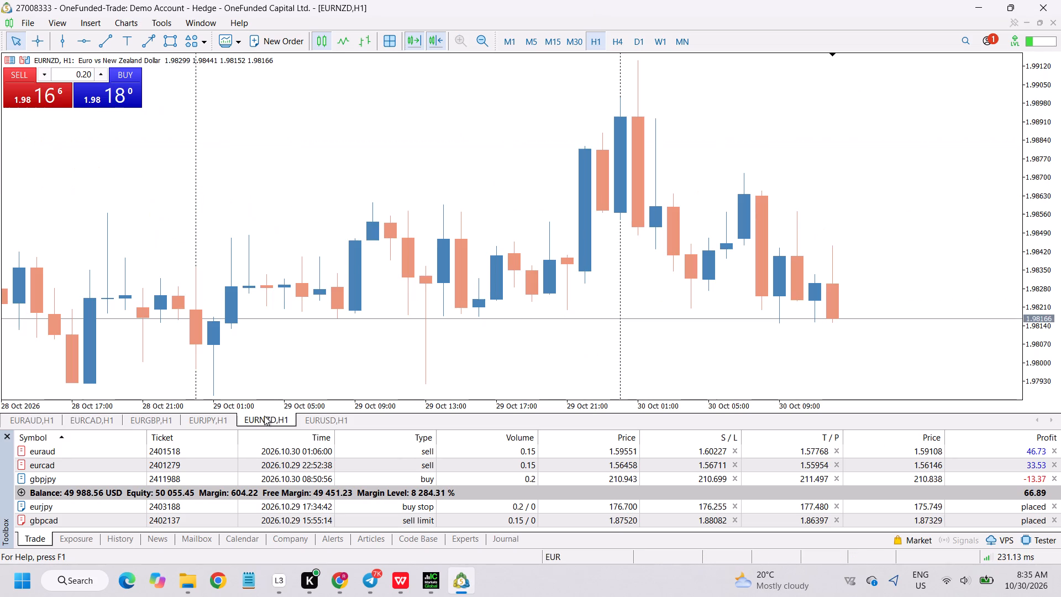
left_click(644, 44)
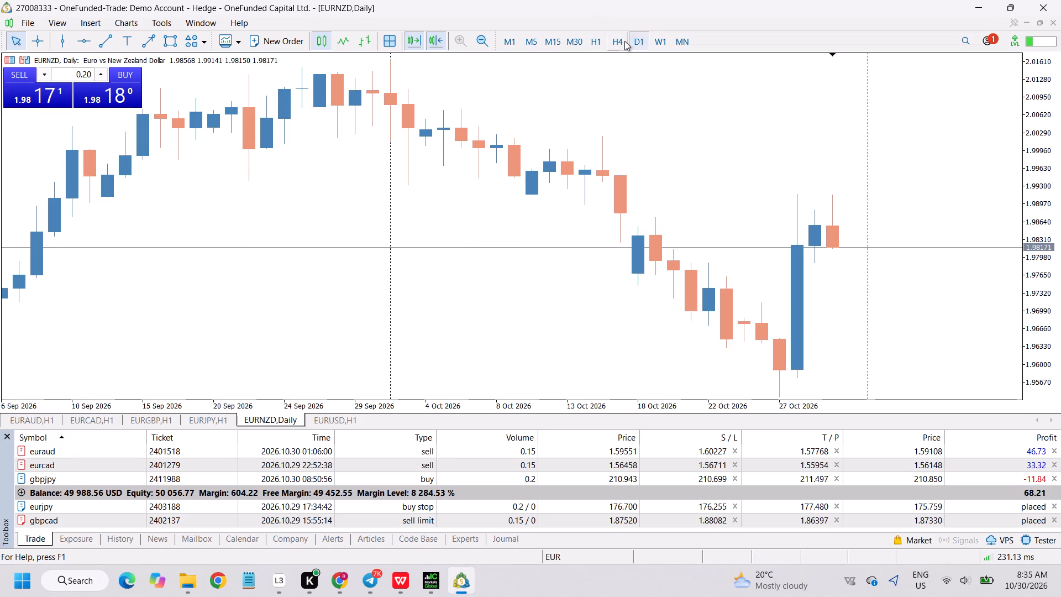
left_click(617, 41)
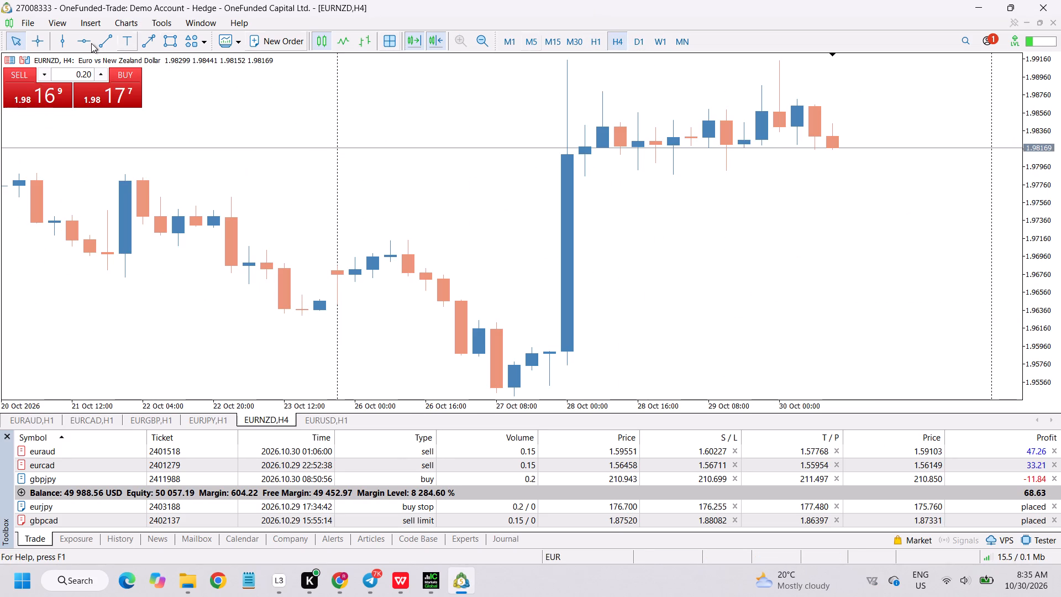
left_click(17, 77)
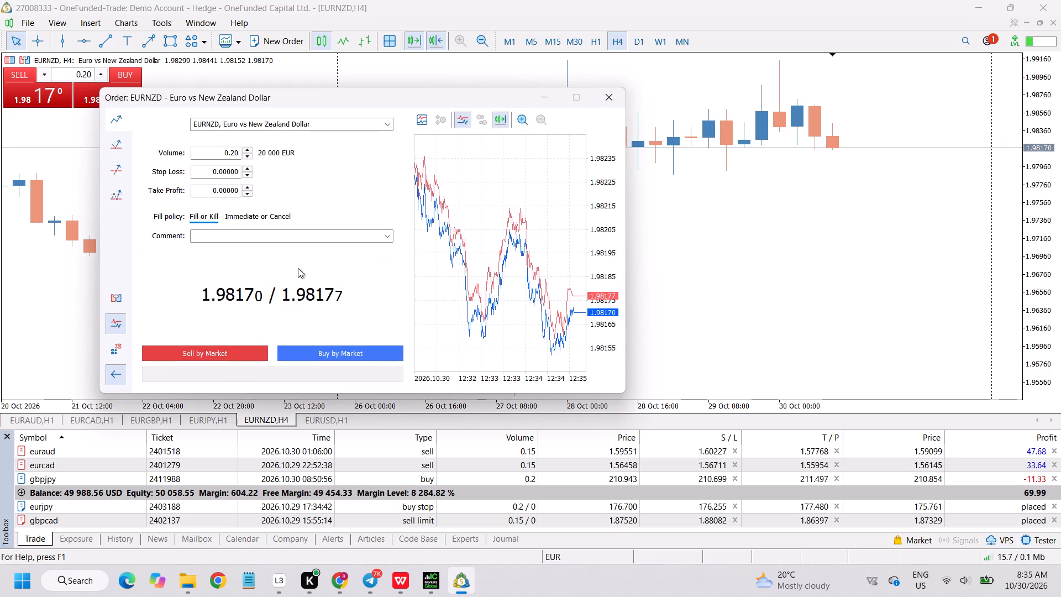
left_click(234, 357)
left_click(238, 373)
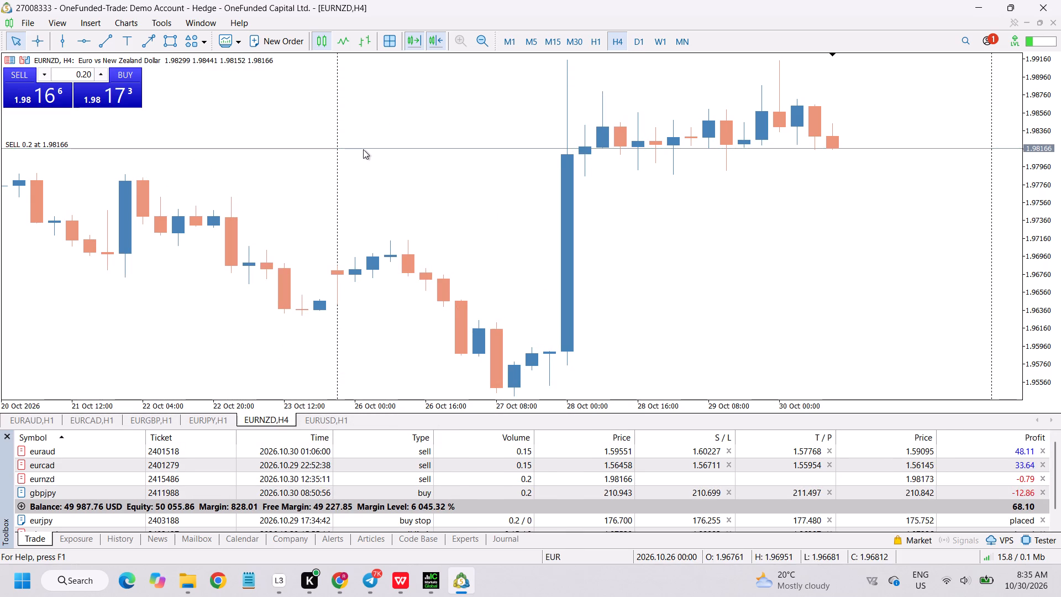
Set the take profit of the EURNZD sell position to 1.95896 on the OneFunded H4 chart.
left_click_drag(363, 149, 395, 356)
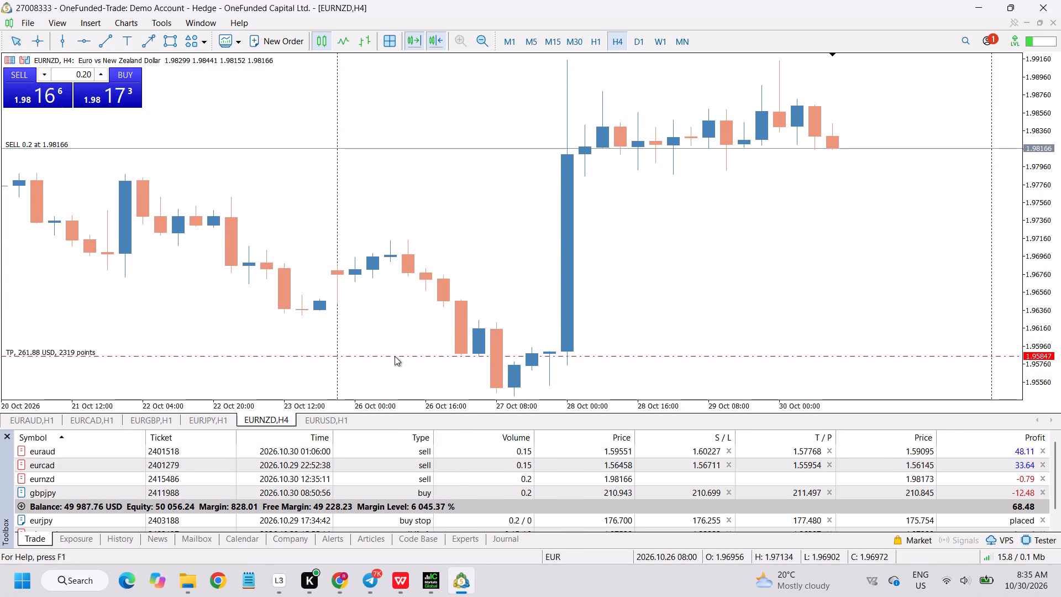
left_click_drag(395, 356, 405, 352)
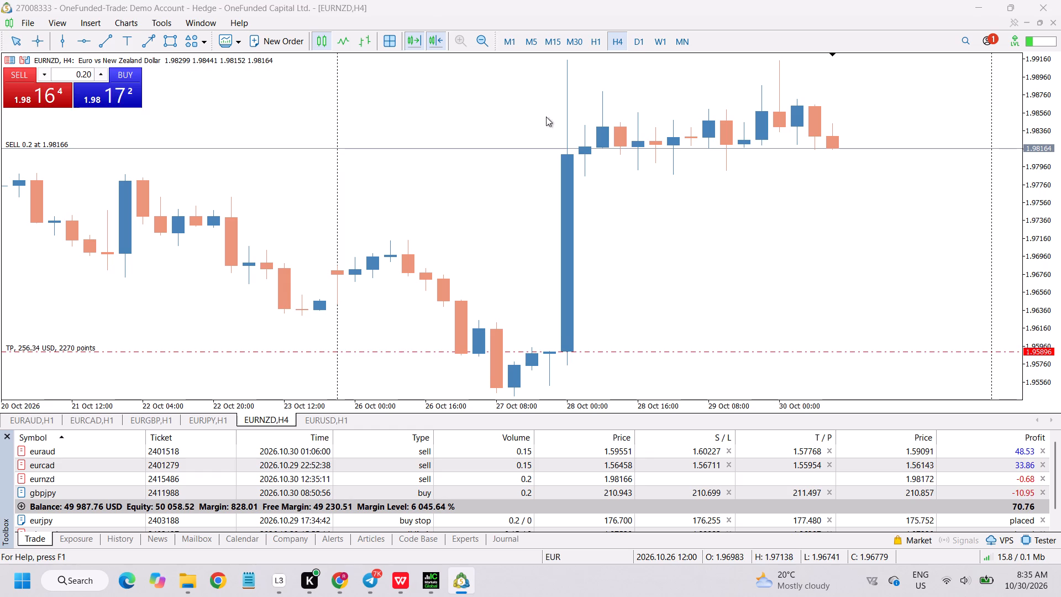
left_click(262, 339)
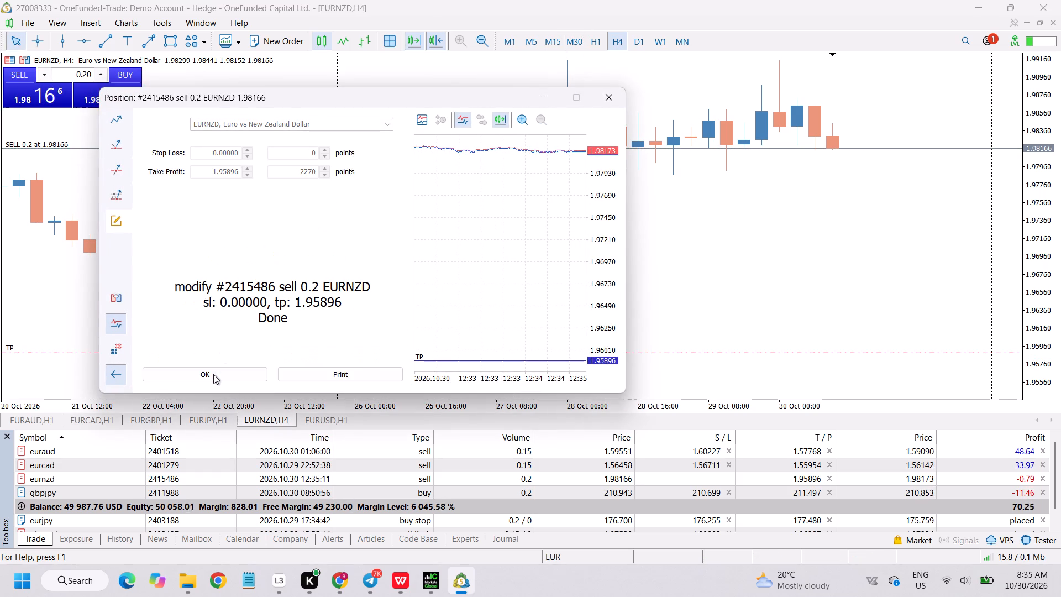
left_click(213, 375)
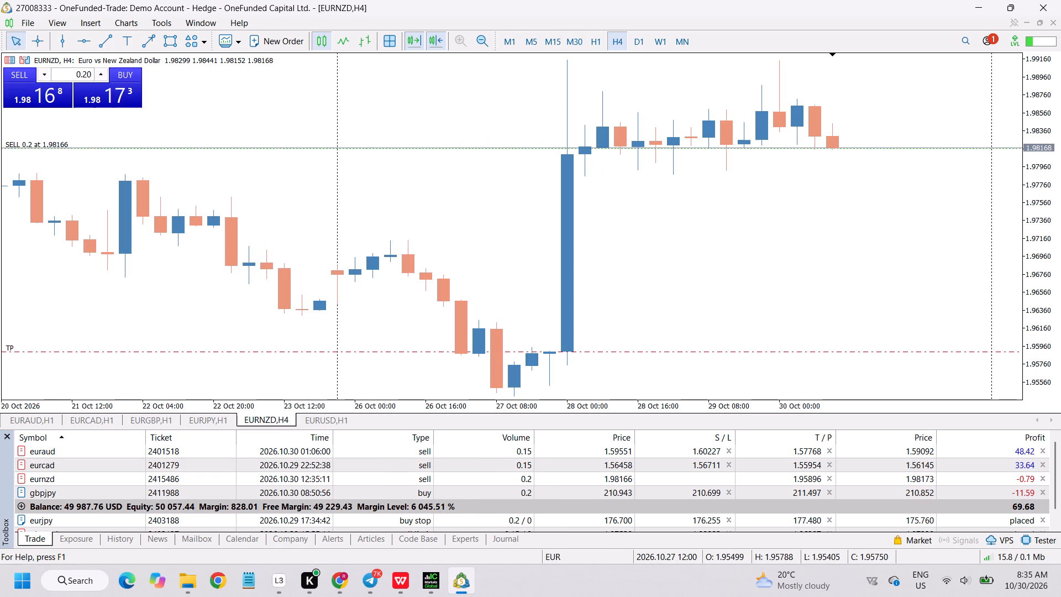
Set the EURNZD sell position's stop loss to 1.98731 and return the chart to the H1 timeframe.
left_click_drag(517, 148, 538, 114)
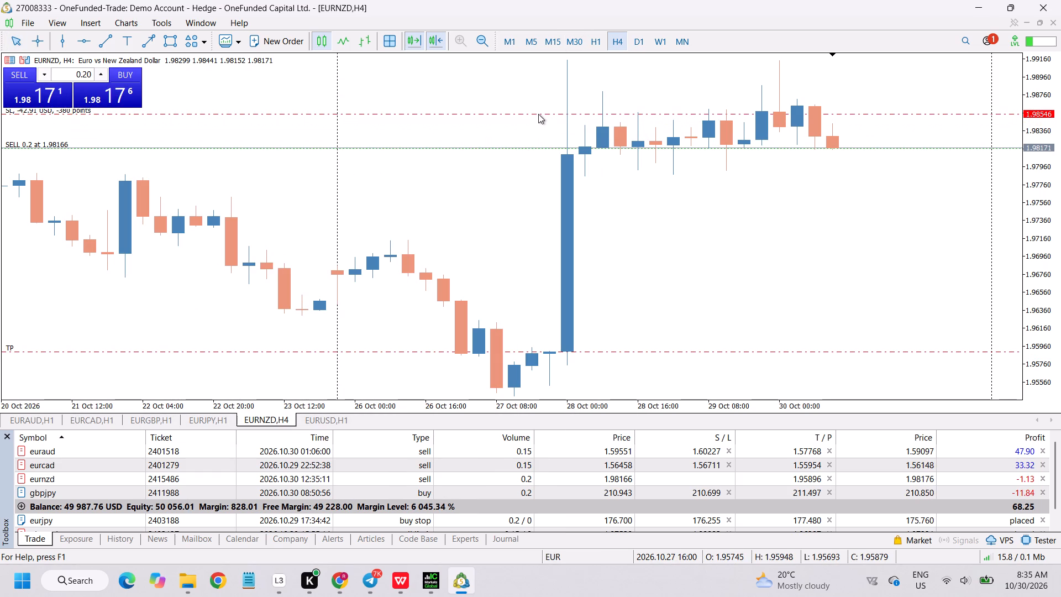
left_click_drag(538, 114, 559, 100)
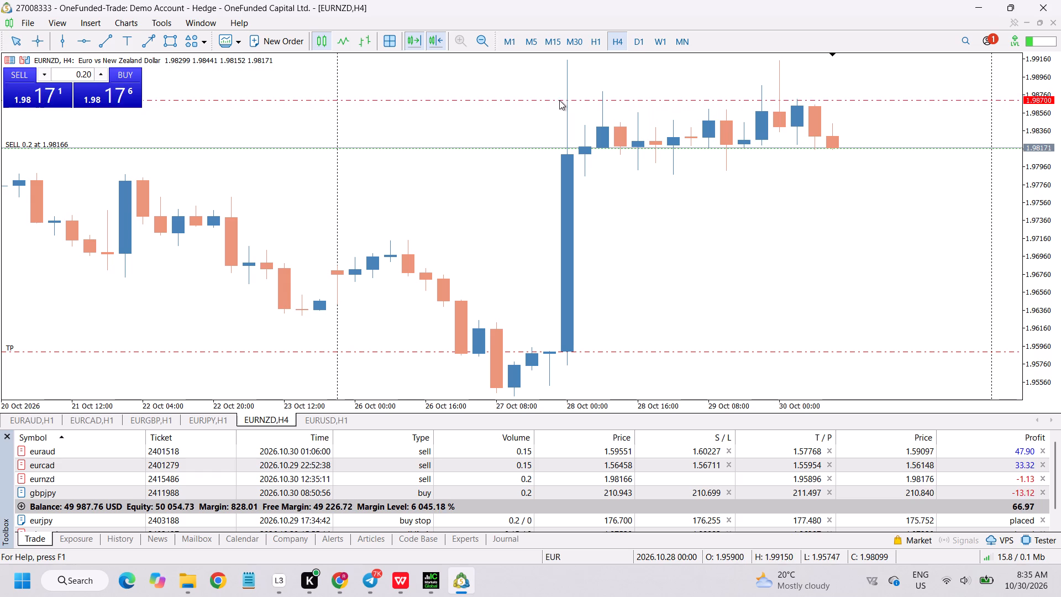
left_click_drag(559, 100, 564, 97)
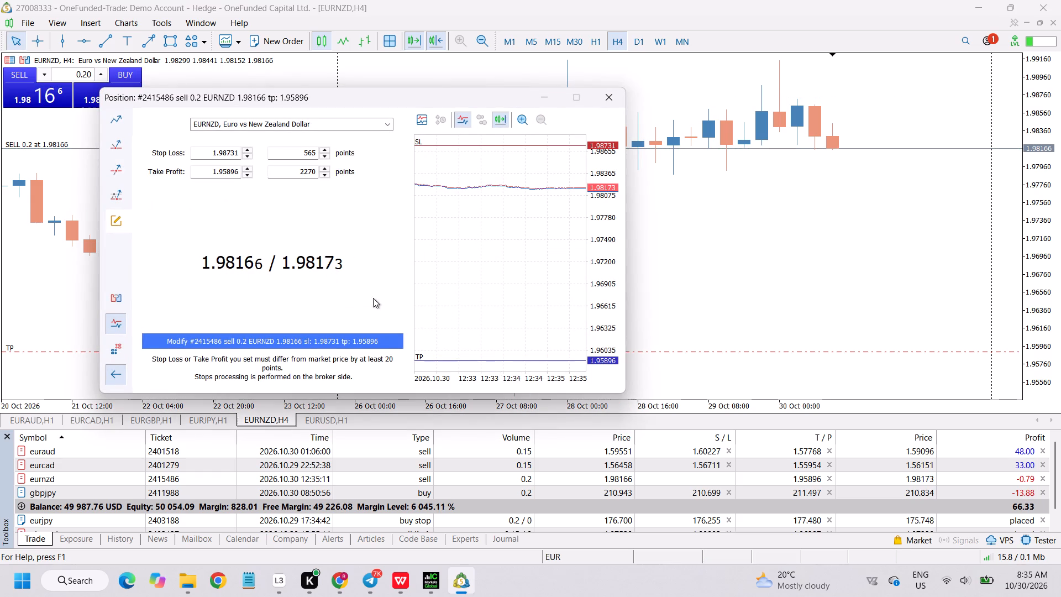
left_click(281, 332)
left_click(284, 337)
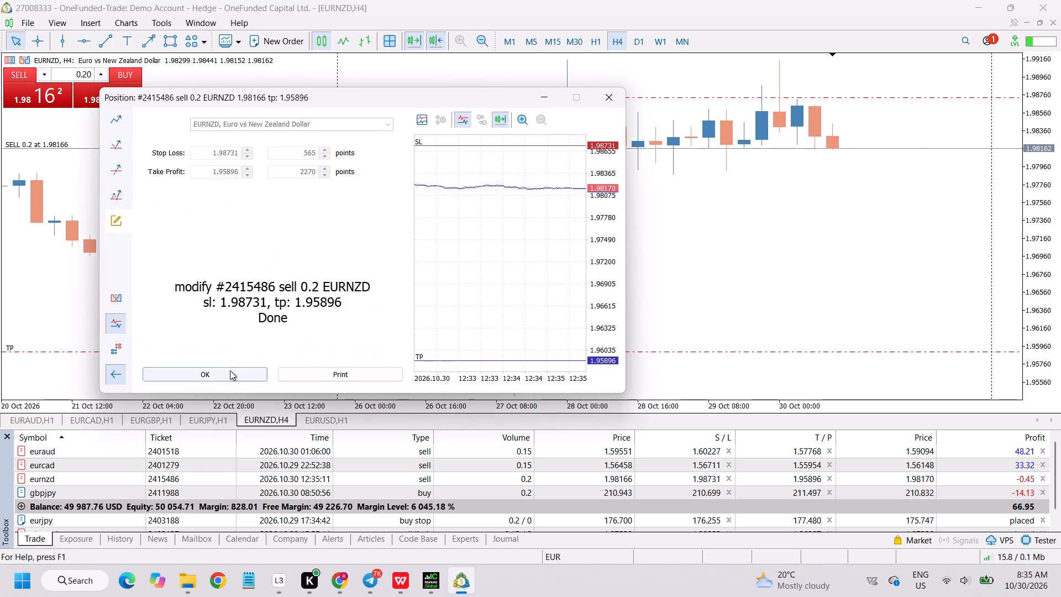
left_click(228, 373)
left_click(590, 43)
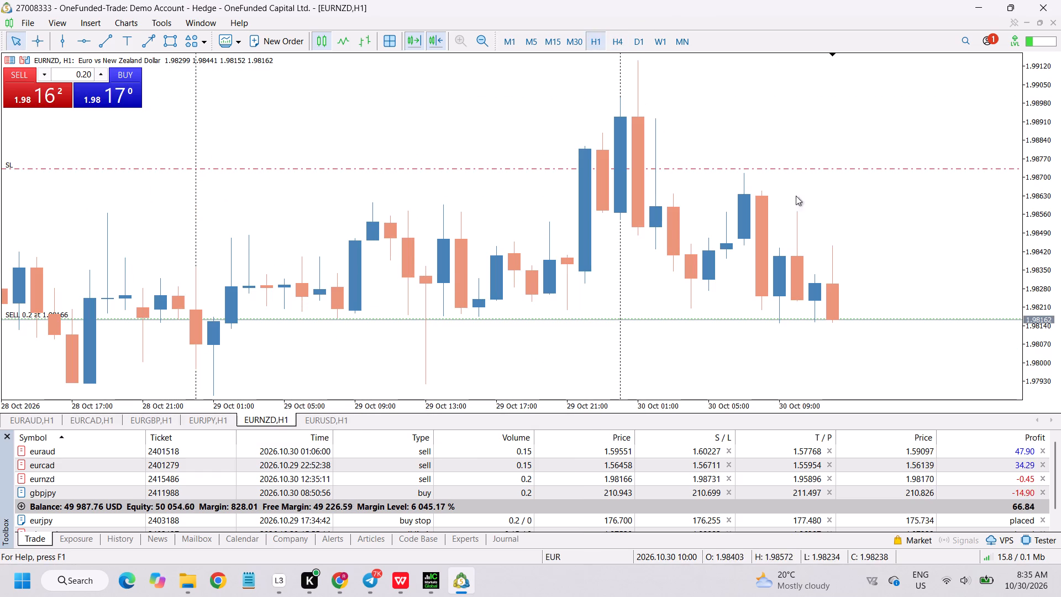
scroll(833, 212, "down", 2)
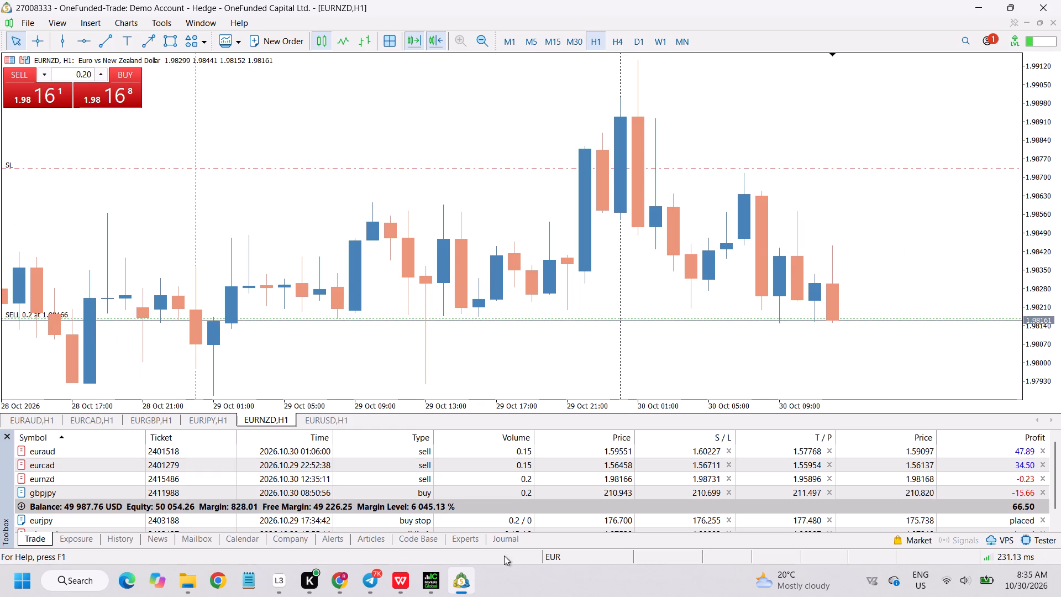
Switch to the IC Markets terminal and sell 0.20 lots of EURNZD at market.
left_click(429, 578)
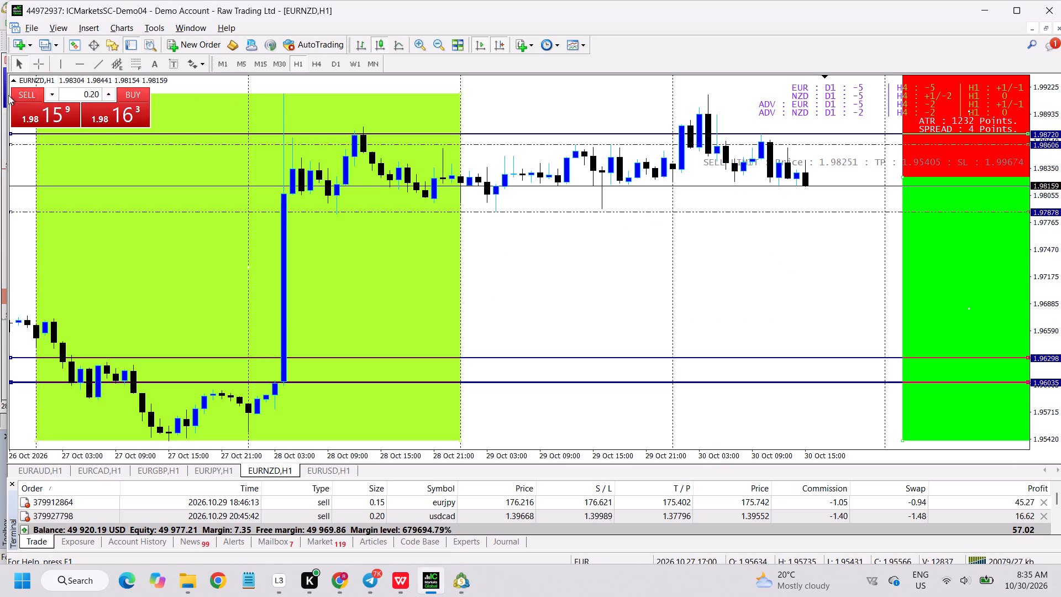
left_click(30, 91)
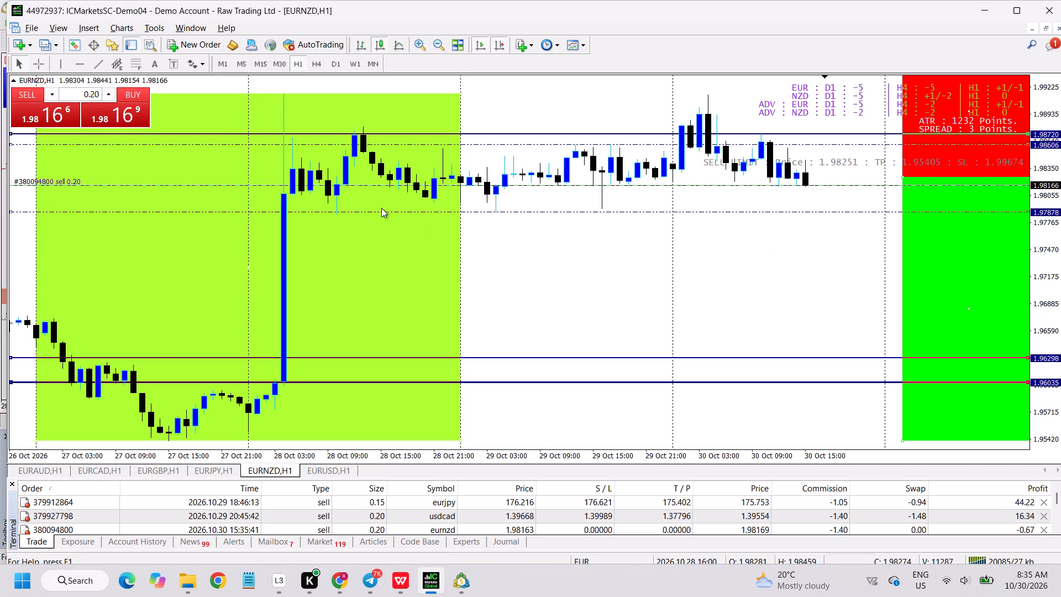
Set the IC Markets EURNZD sell's take profit to 1.95376 and its stop loss to 1.99649, above the late-October highs.
left_click_drag(384, 186, 414, 434)
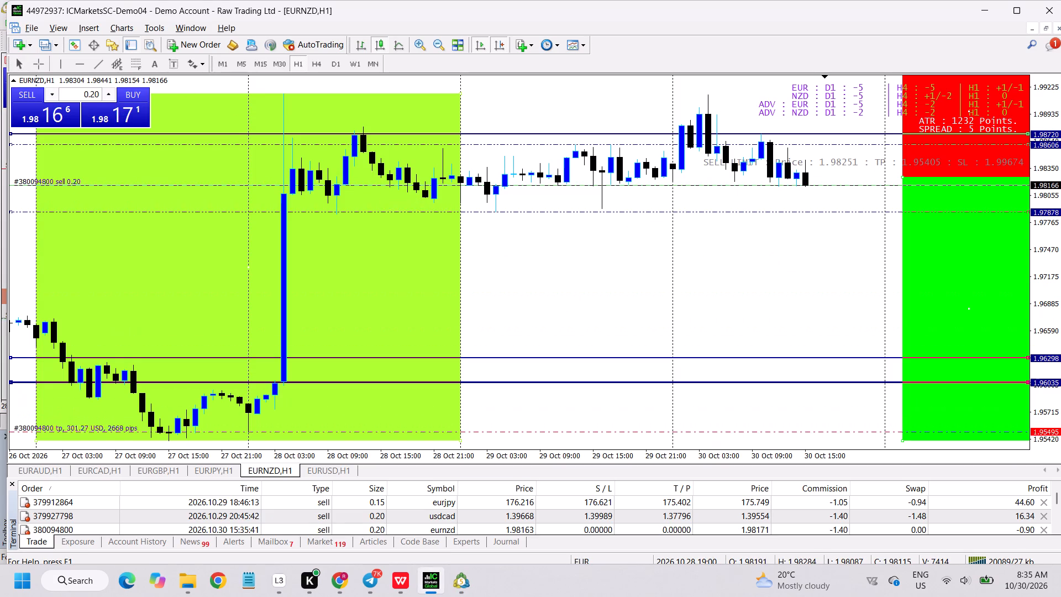
left_click_drag(414, 434, 419, 443)
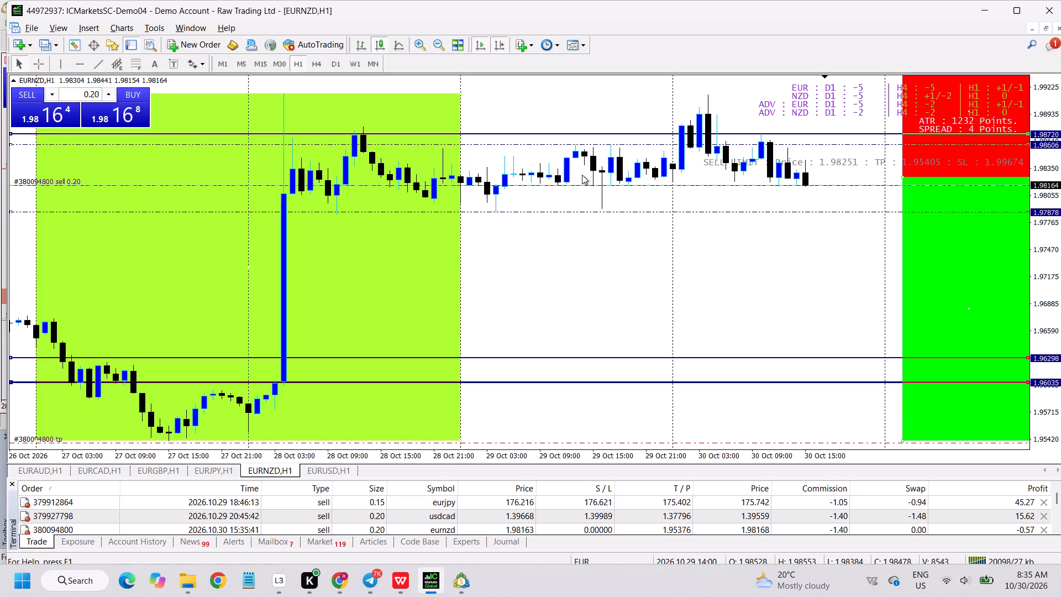
left_click(438, 45)
left_click(438, 45)
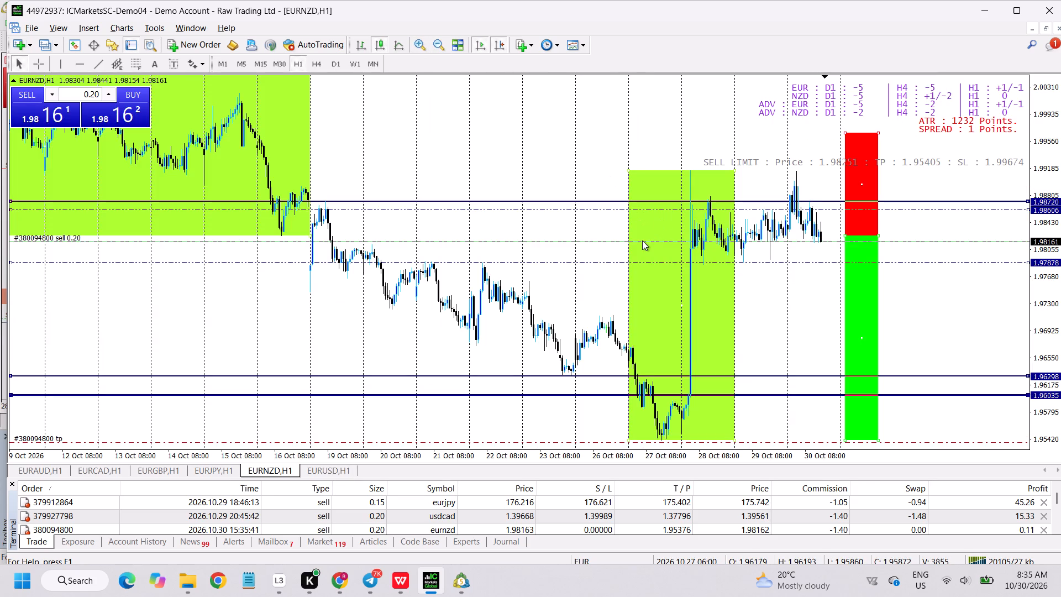
left_click_drag(642, 242, 675, 137)
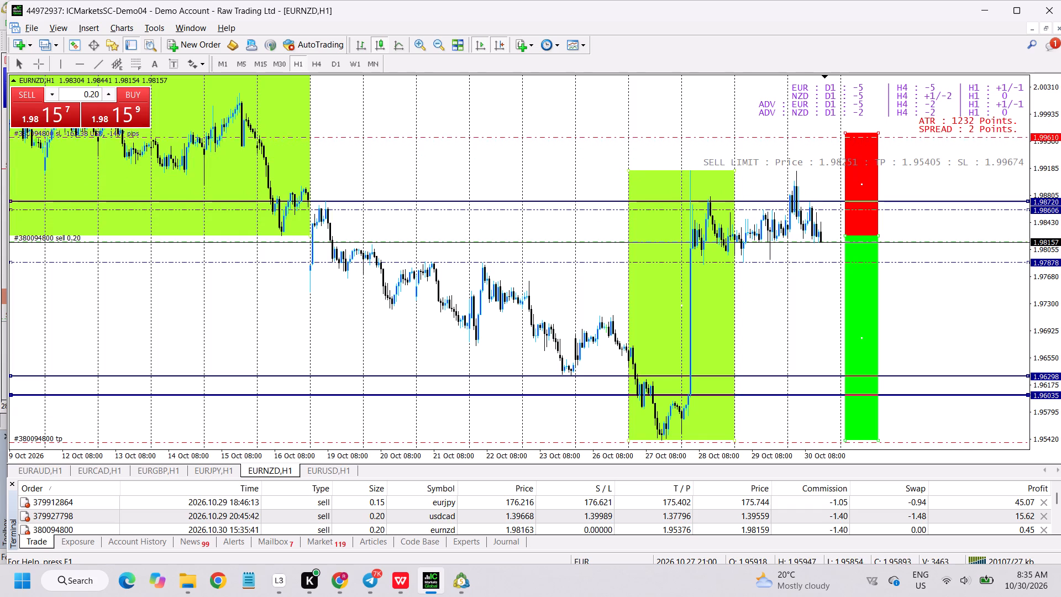
left_click_drag(675, 137, 679, 135)
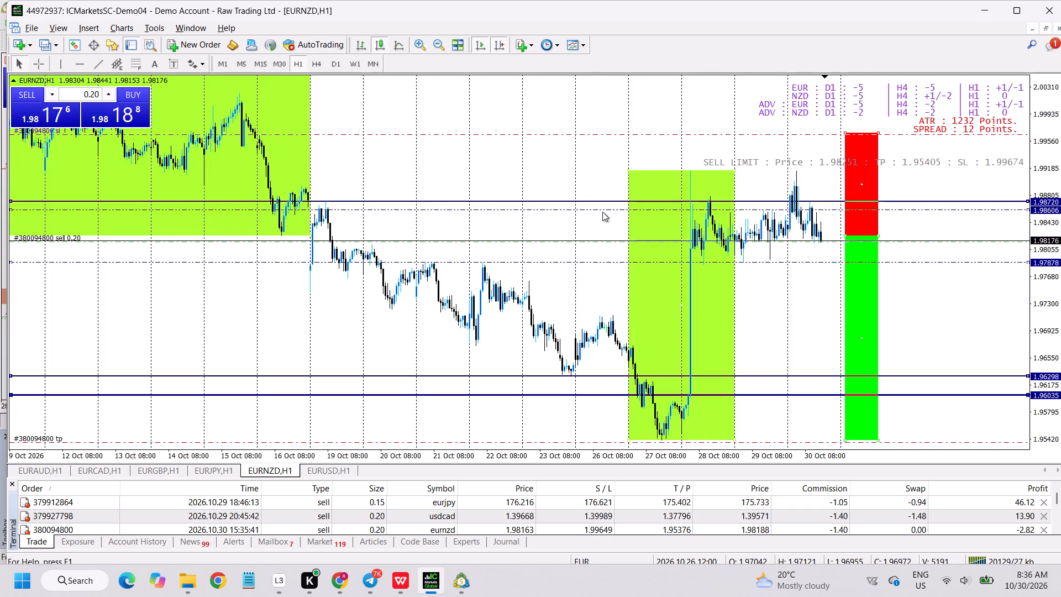
scroll(565, 522, "down", 1)
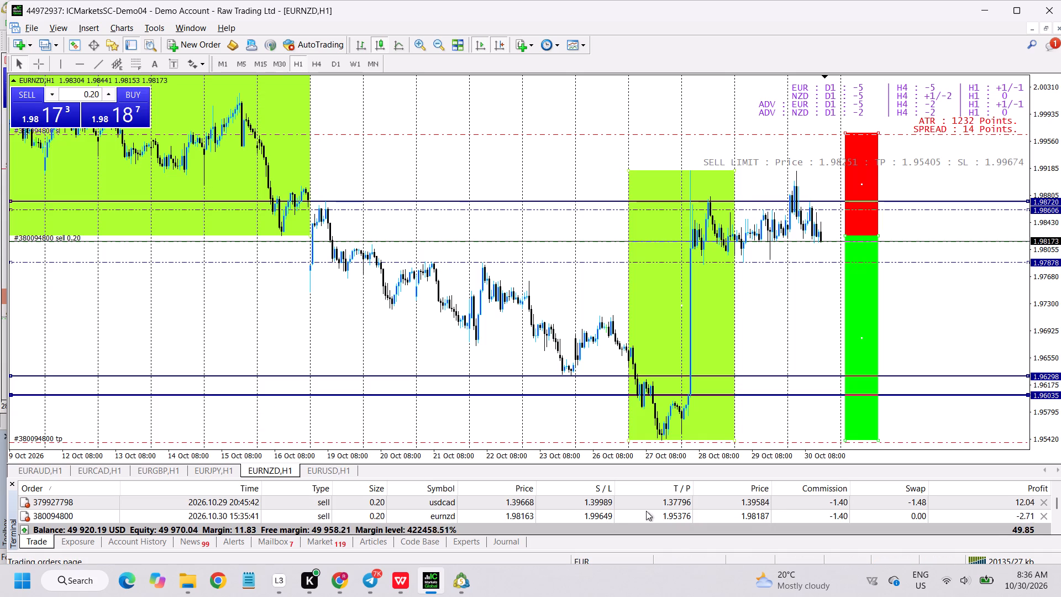
Check EURUSD H1, load the GBP chart profile, dismiss the alert, and examine GBPCAD H1 with the open and pending orders.
left_click(341, 470)
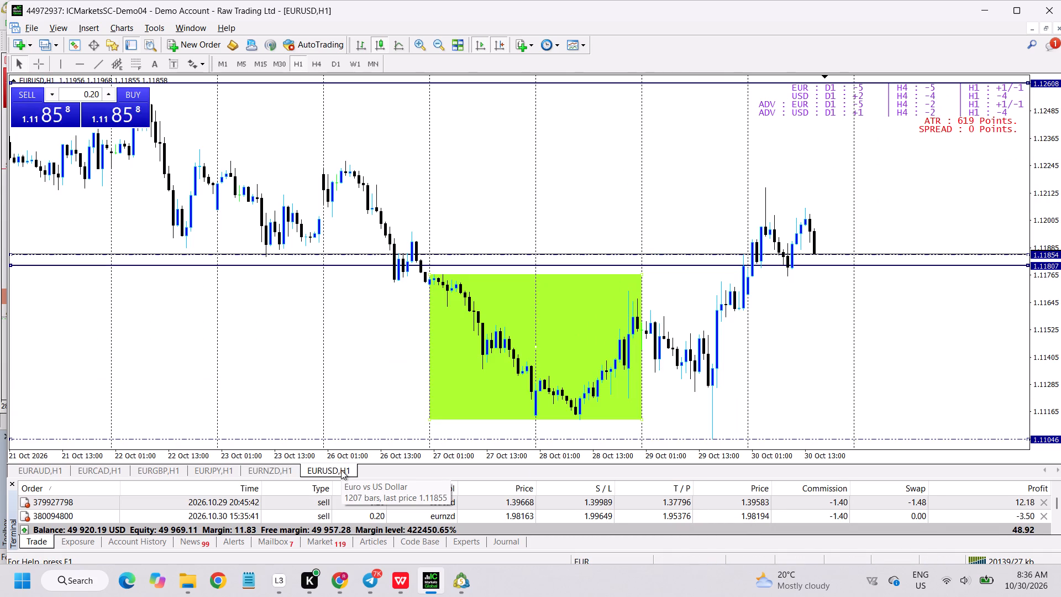
left_click(600, 561)
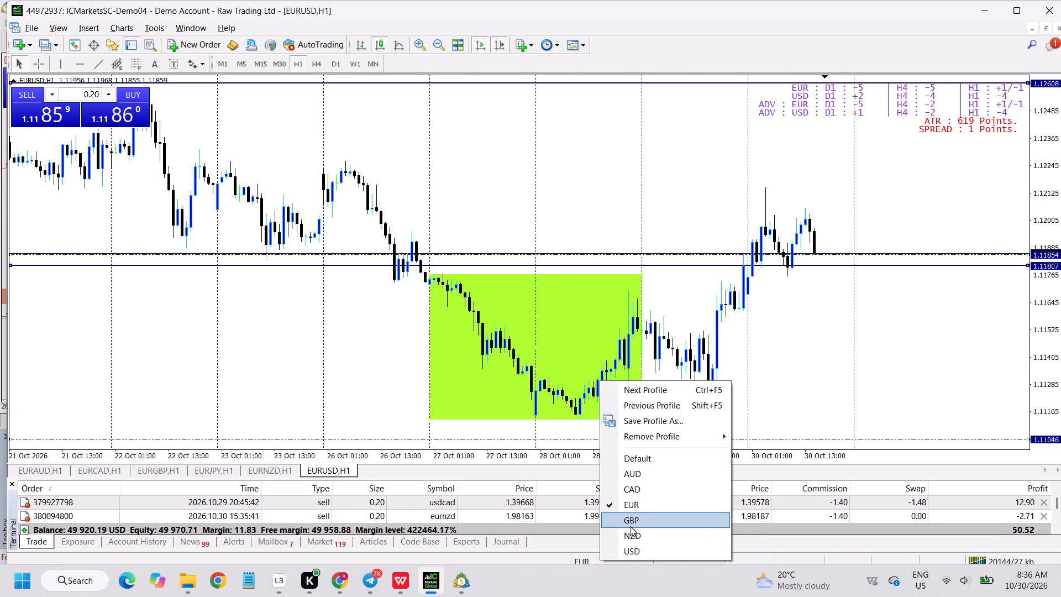
left_click(630, 526)
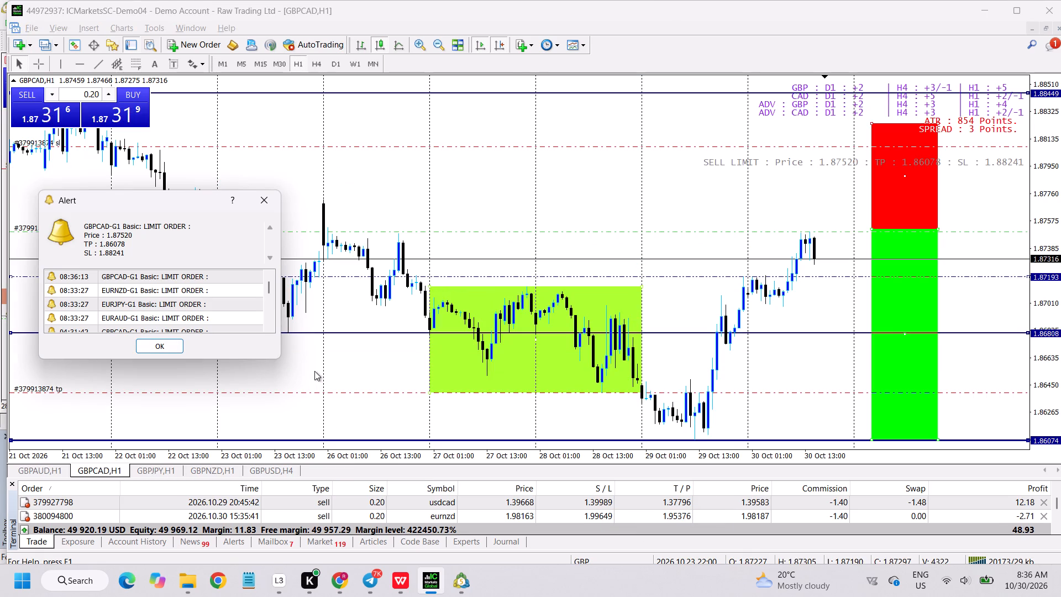
left_click(147, 352)
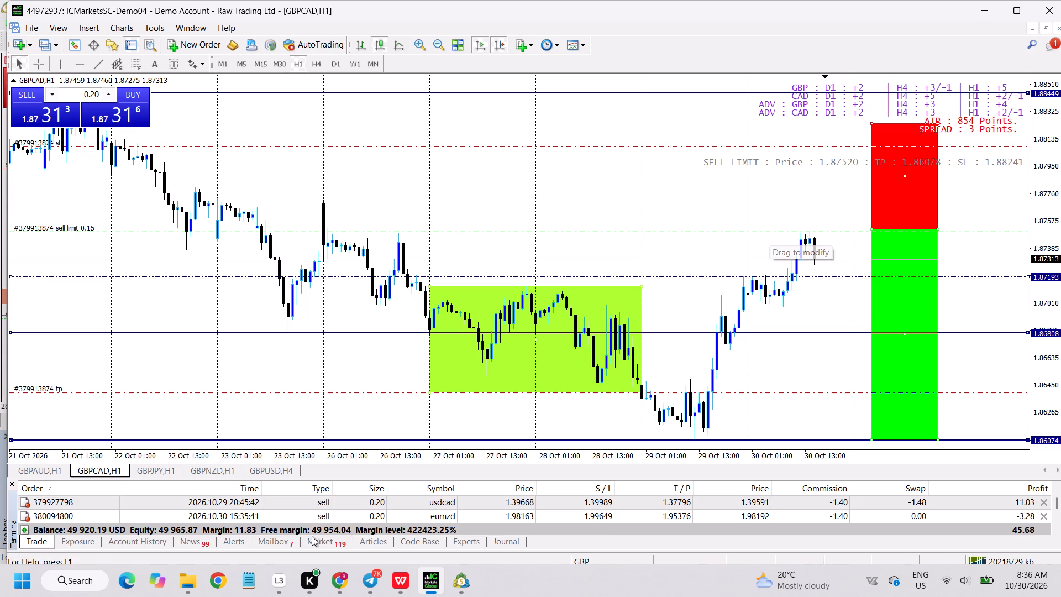
scroll(323, 528, "down", 4)
scroll(408, 498, "up", 3)
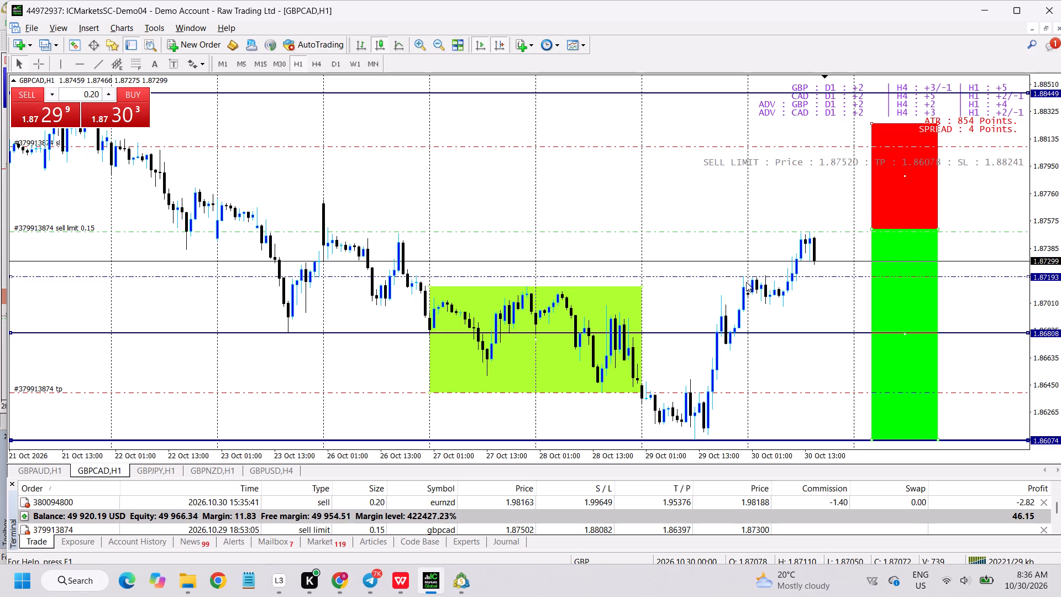
Switch to the OneFunded terminal, load the GBP profile, and measure GBPCAD H1 from the current price down to the take-profit line.
left_click(461, 591)
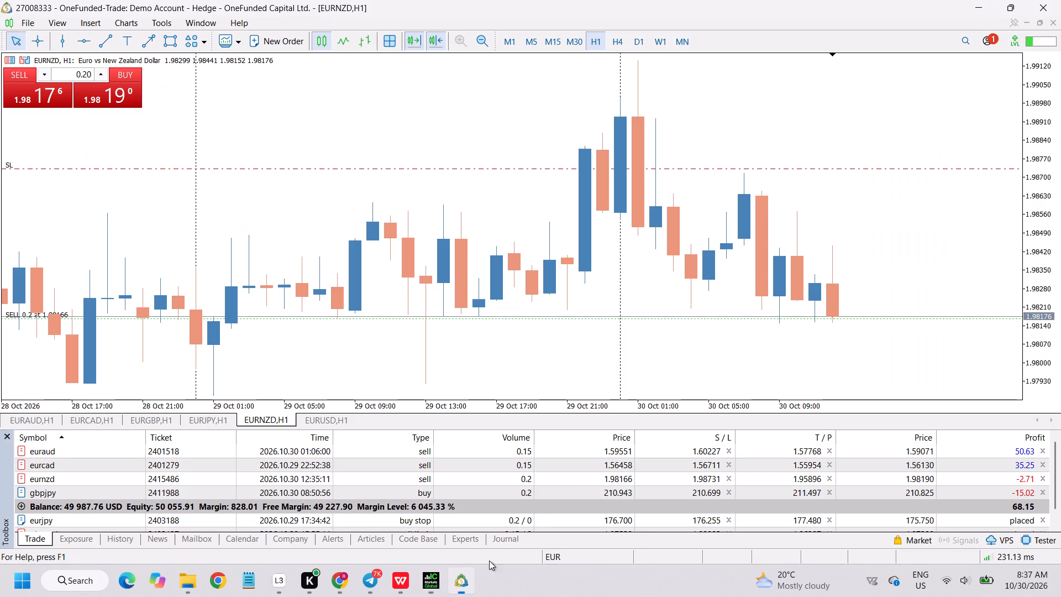
left_click(554, 552)
left_click(596, 508)
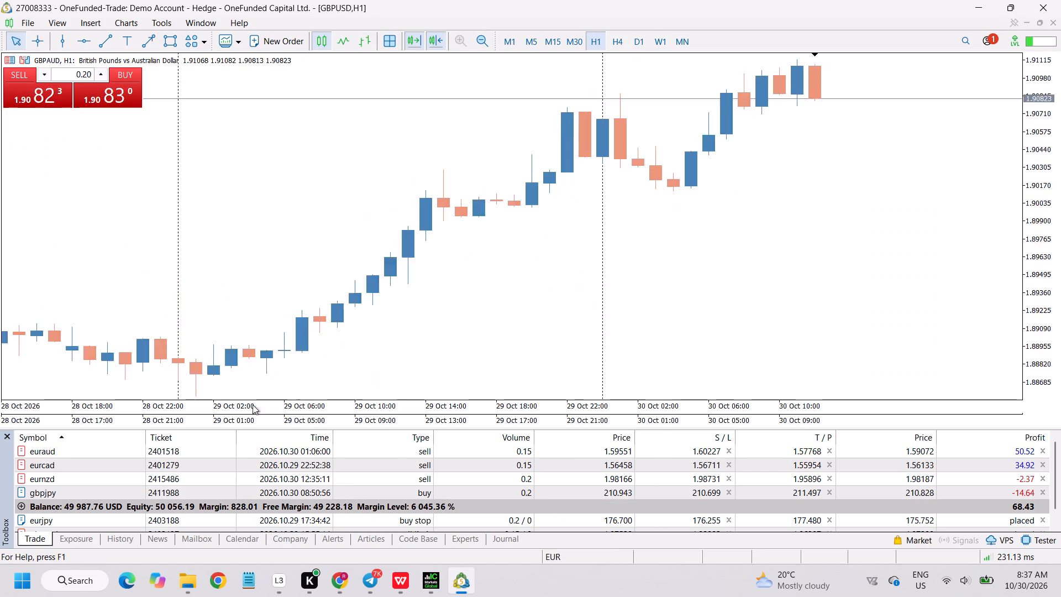
left_click(85, 423)
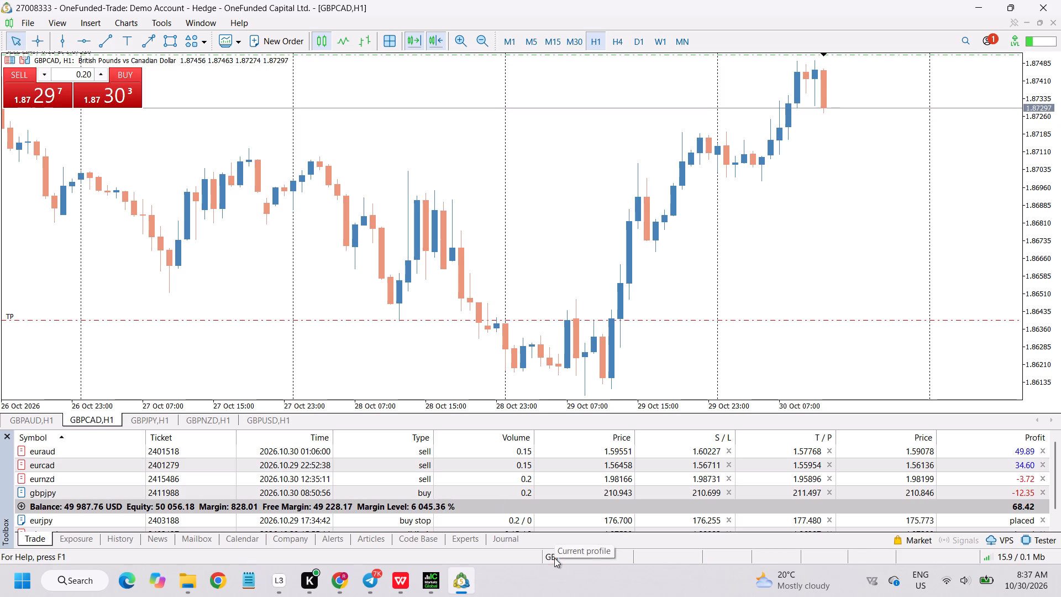
middle_click(838, 202)
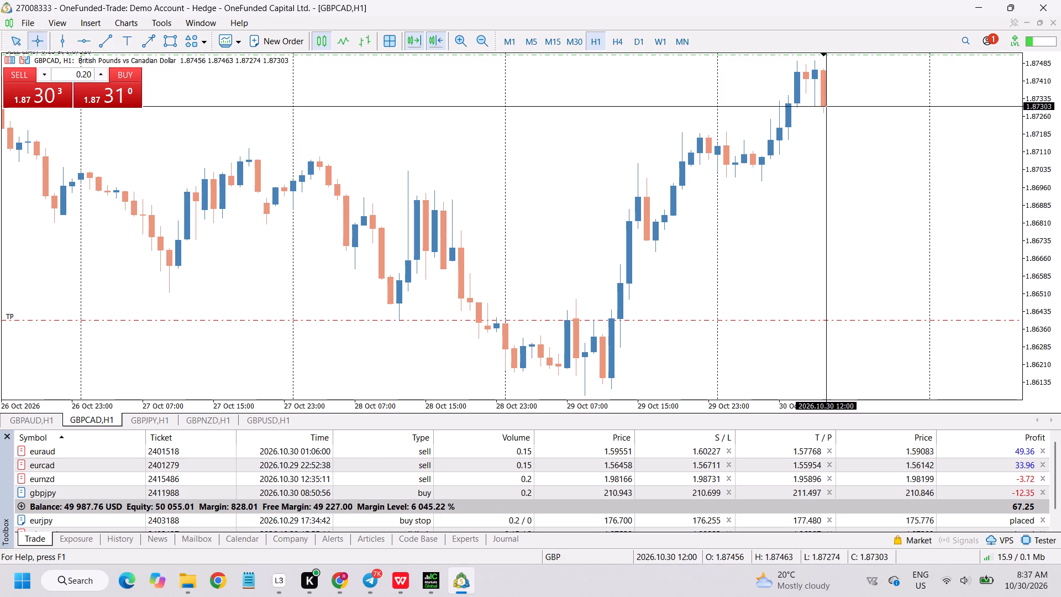
left_click_drag(828, 103, 849, 322)
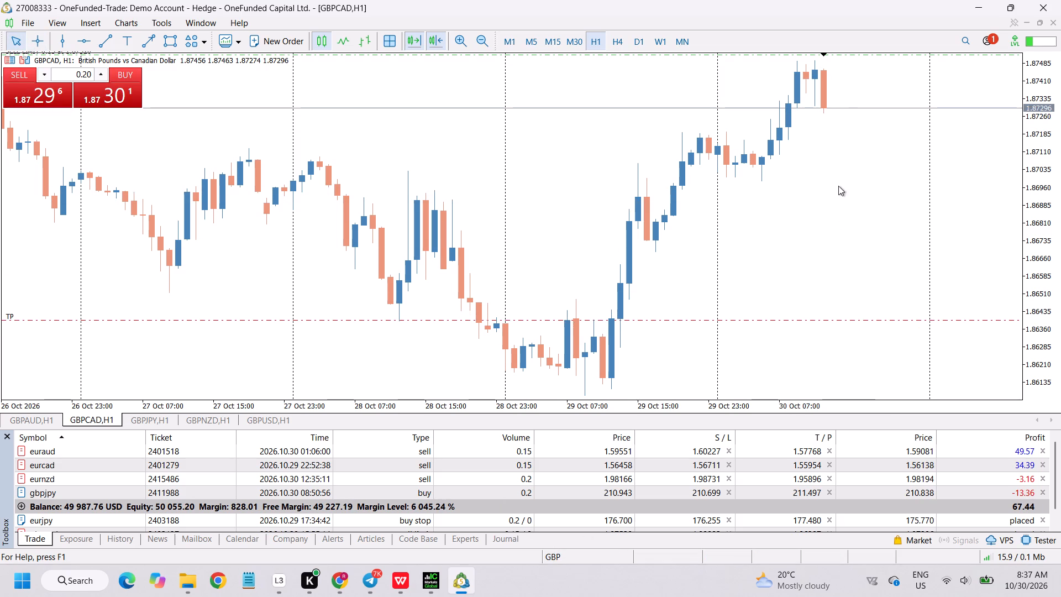
left_click(643, 115)
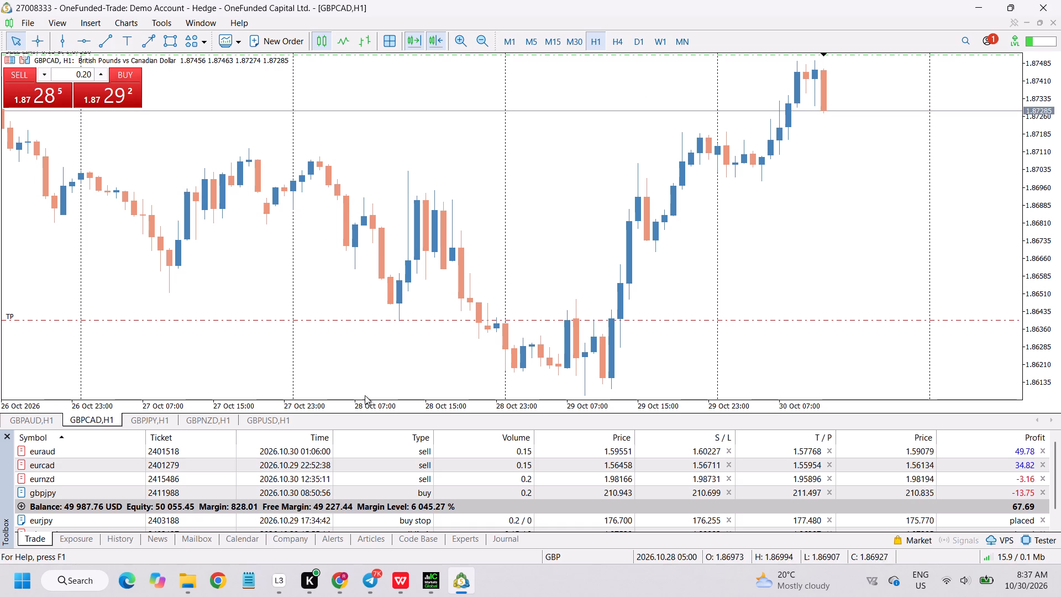
Return to the IC Markets terminal and compare the GBPJPY H1 chart with the filtered pairs in the WPS scoreboard.
left_click(426, 590)
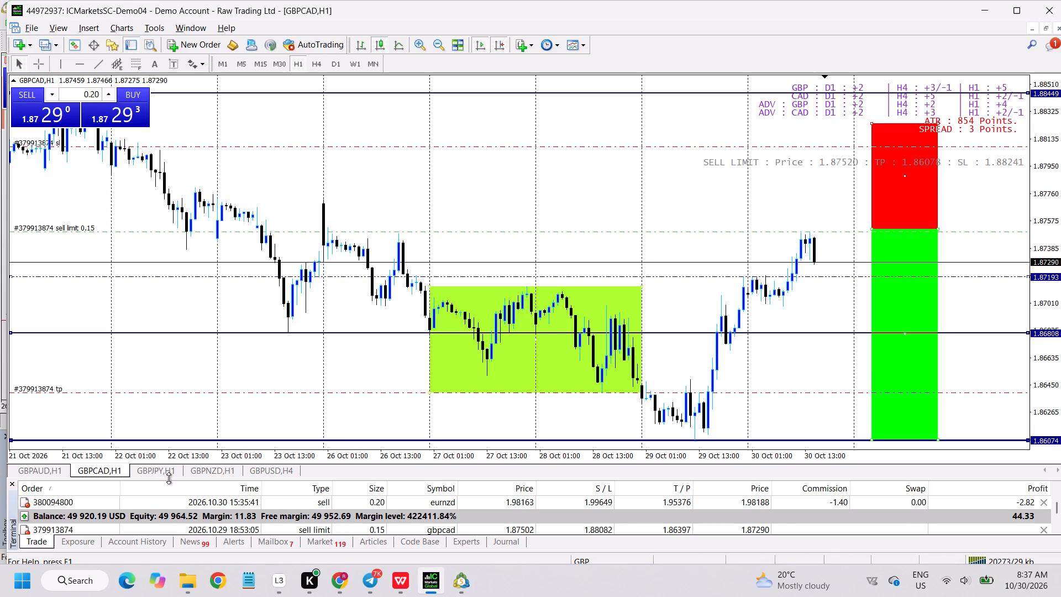
left_click(157, 478)
left_click(160, 470)
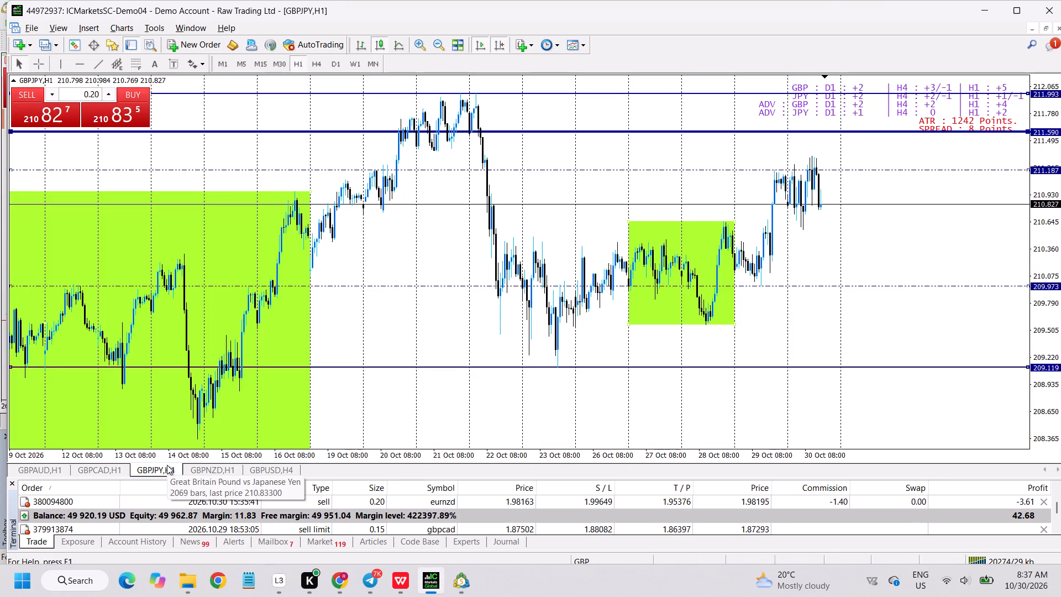
left_click(402, 583)
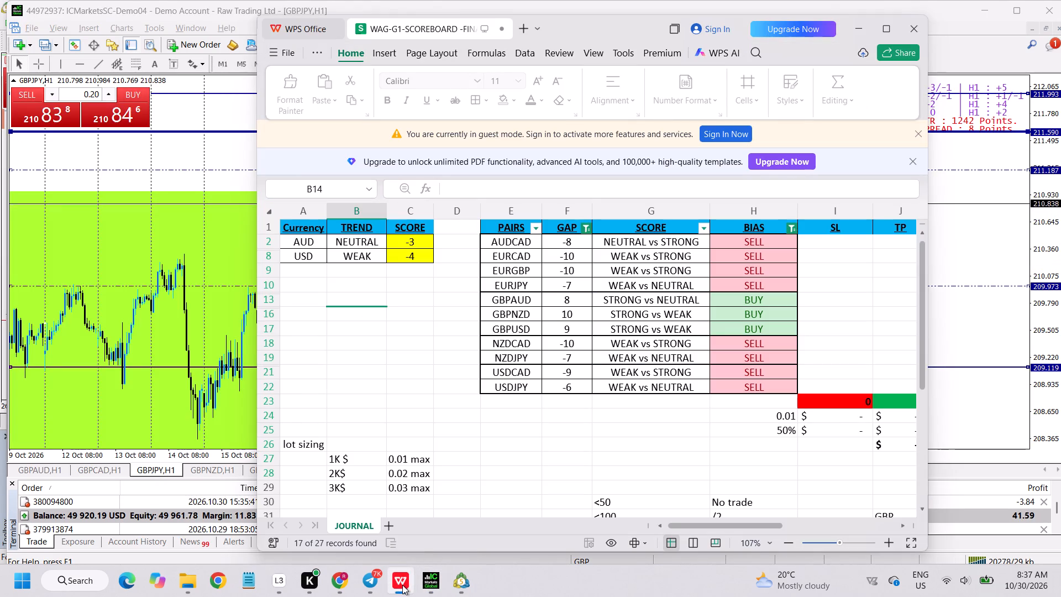
left_click(402, 585)
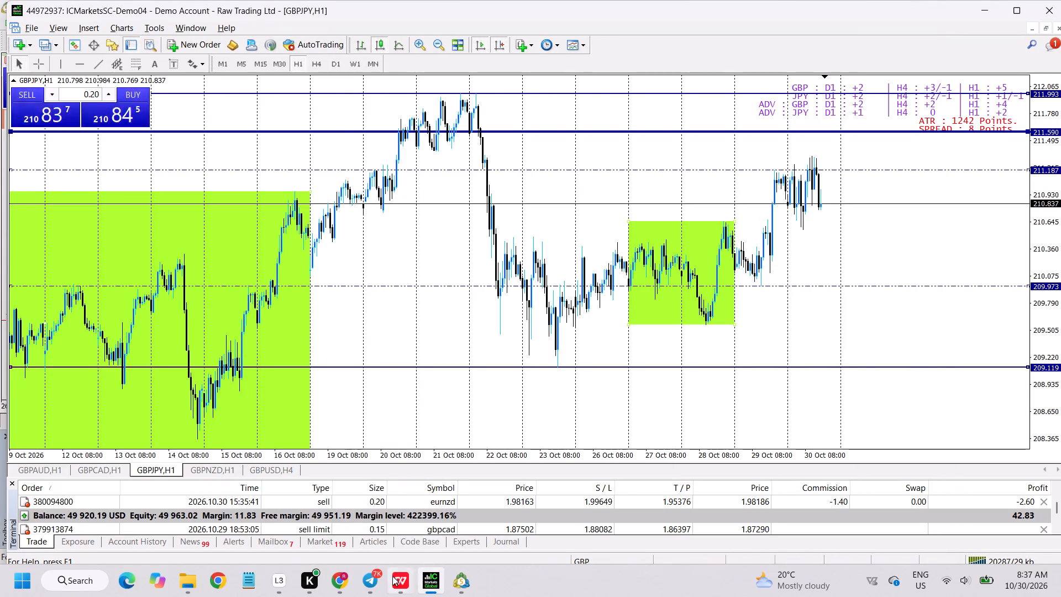
left_click(398, 591)
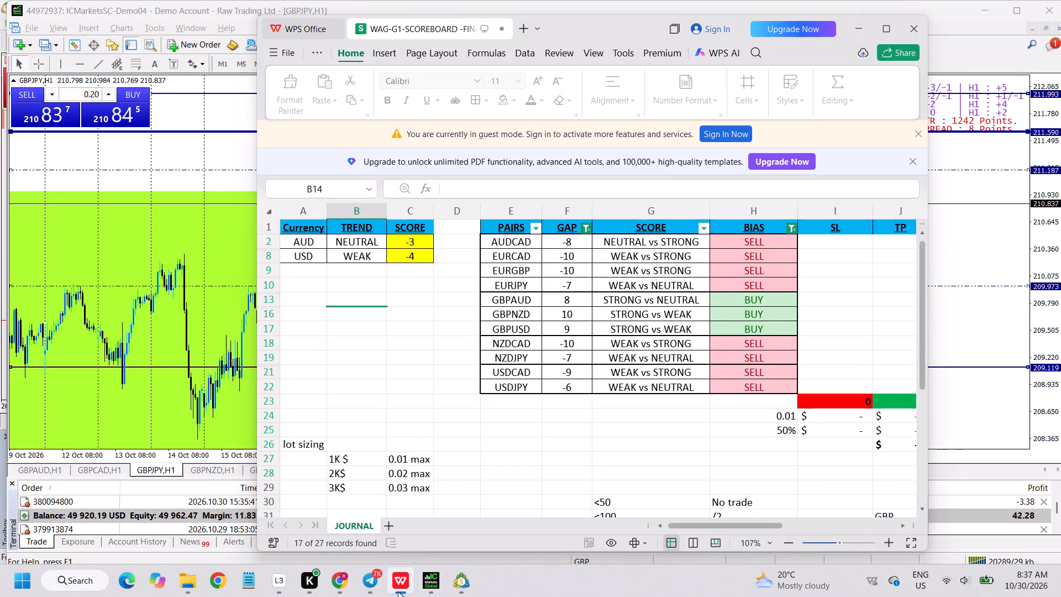
left_click(398, 591)
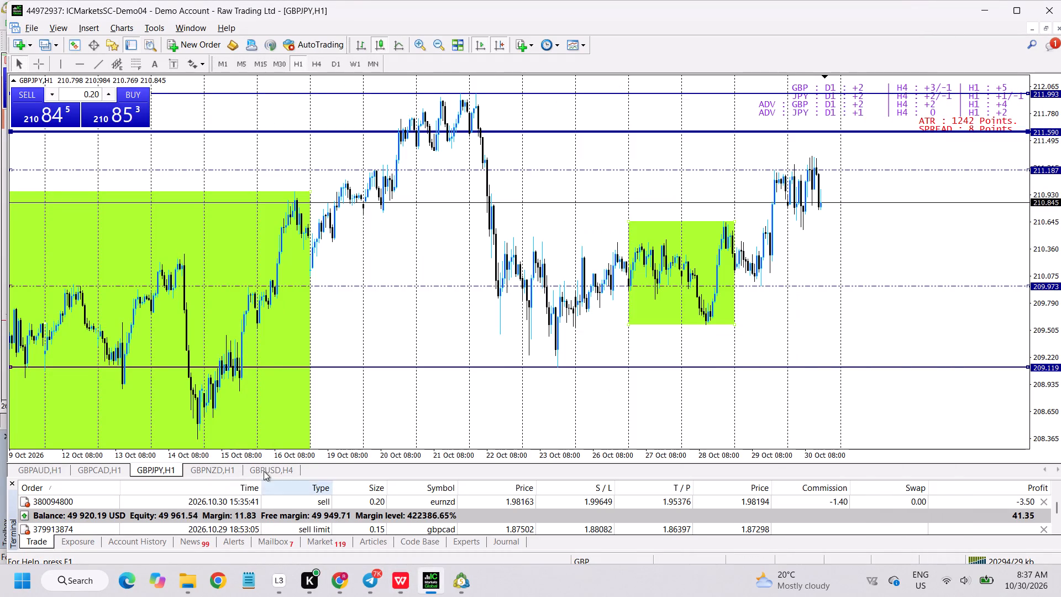
Examine GBPUSD on H4 and H1 in IC Markets and compare it with the OneFunded GBPUSD H1 chart.
left_click(265, 468)
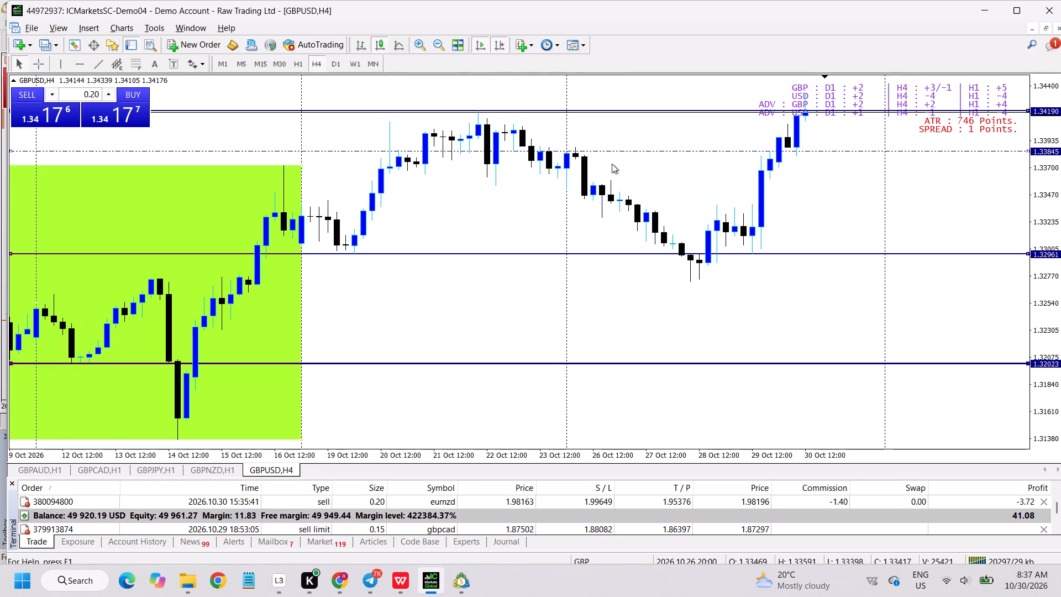
double_click(435, 44)
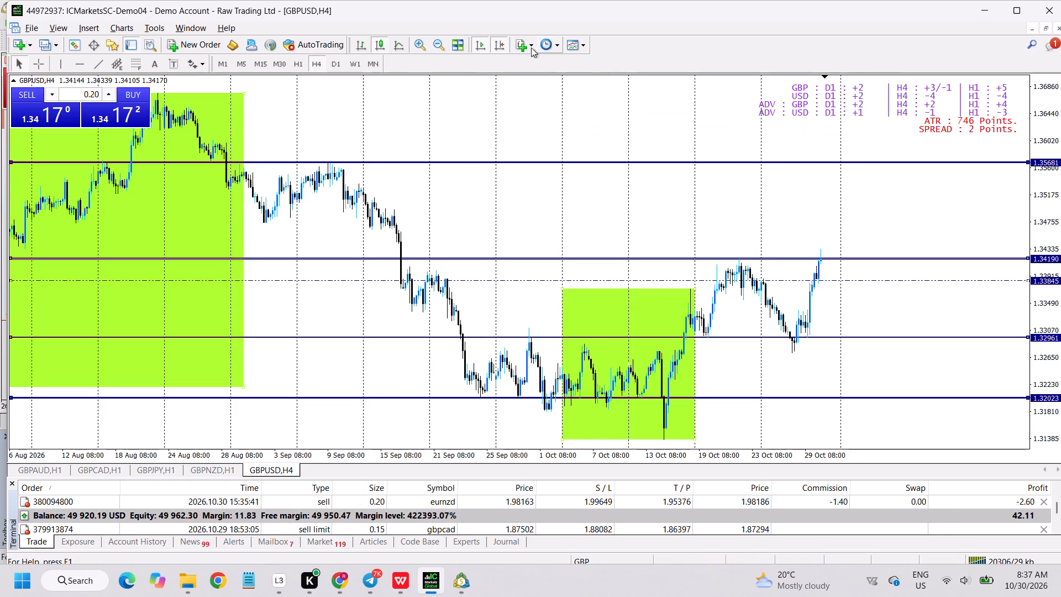
left_click(426, 44)
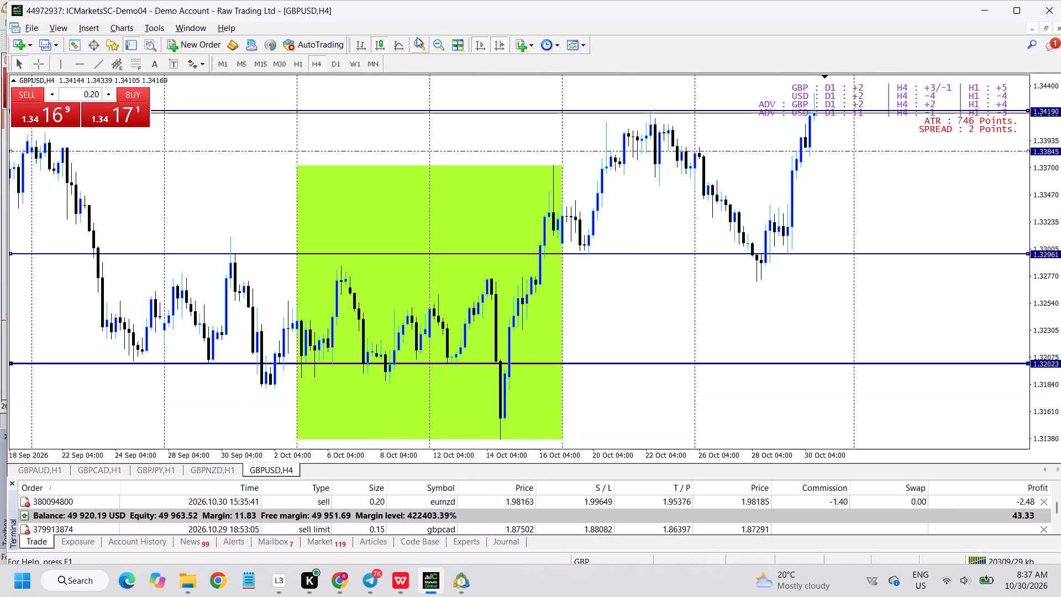
left_click(459, 590)
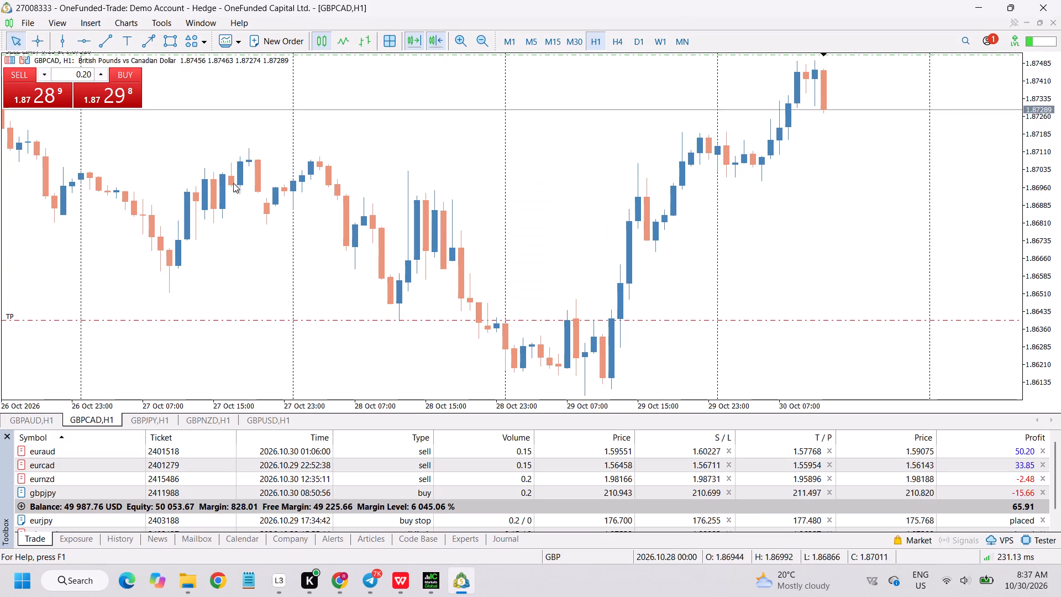
left_click(267, 421)
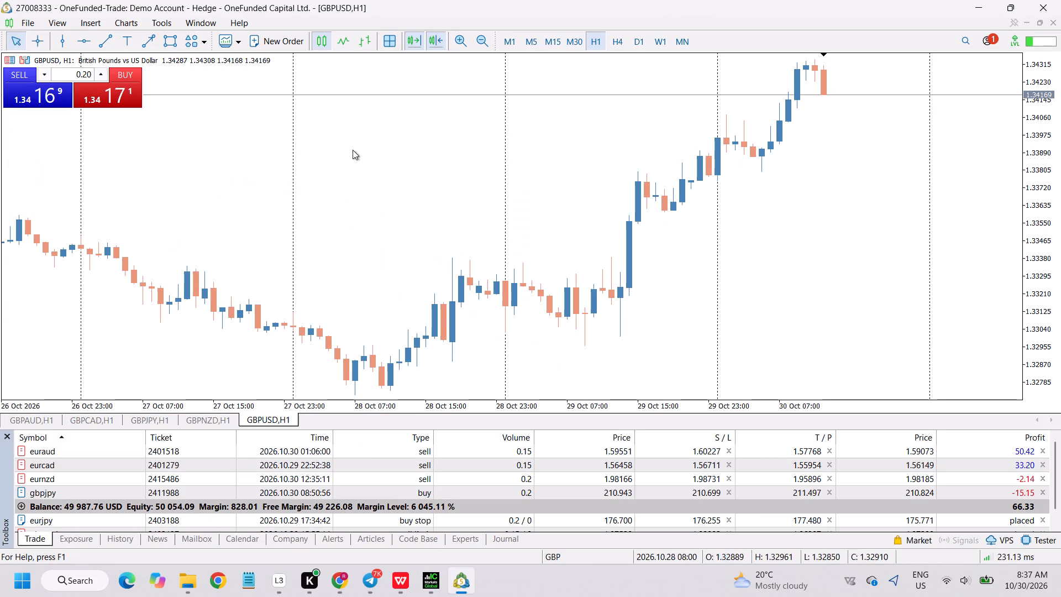
left_click(432, 579)
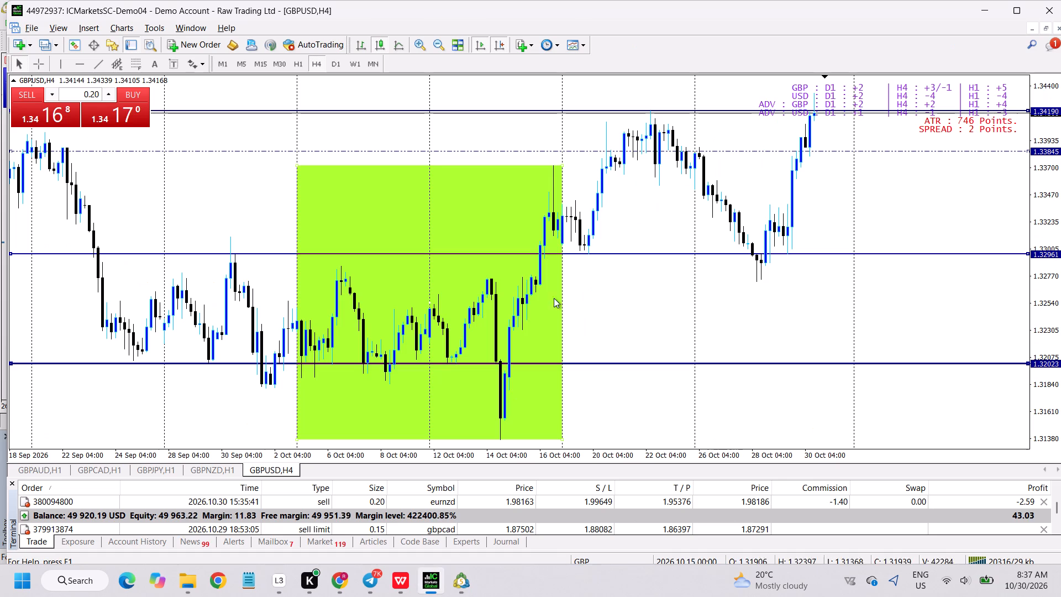
left_click(302, 64)
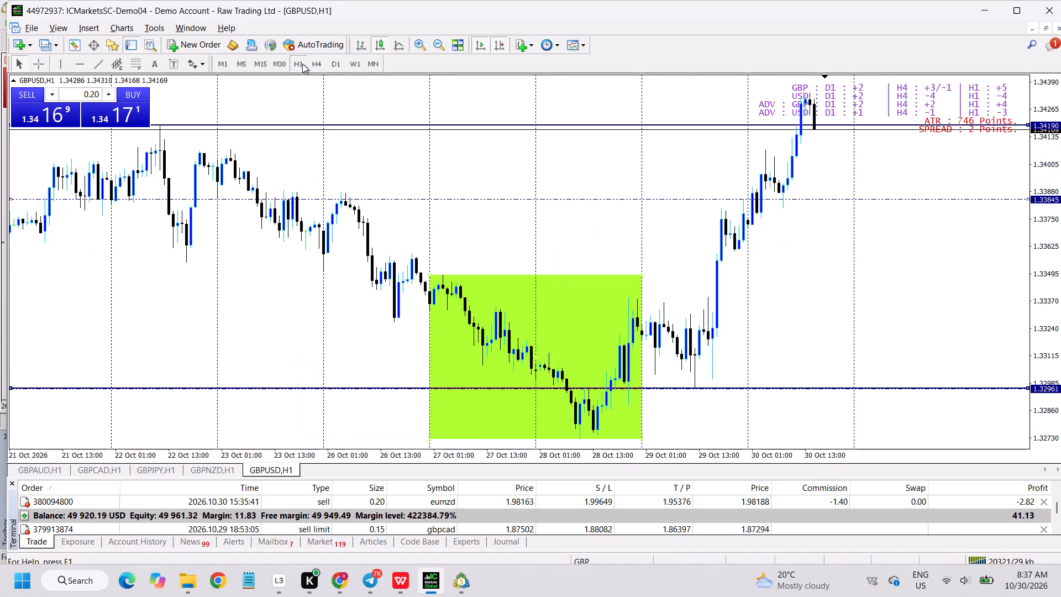
Switch to the OneFunded terminal and open a 0.20-lot market sell on GBPUSD.
left_click(461, 587)
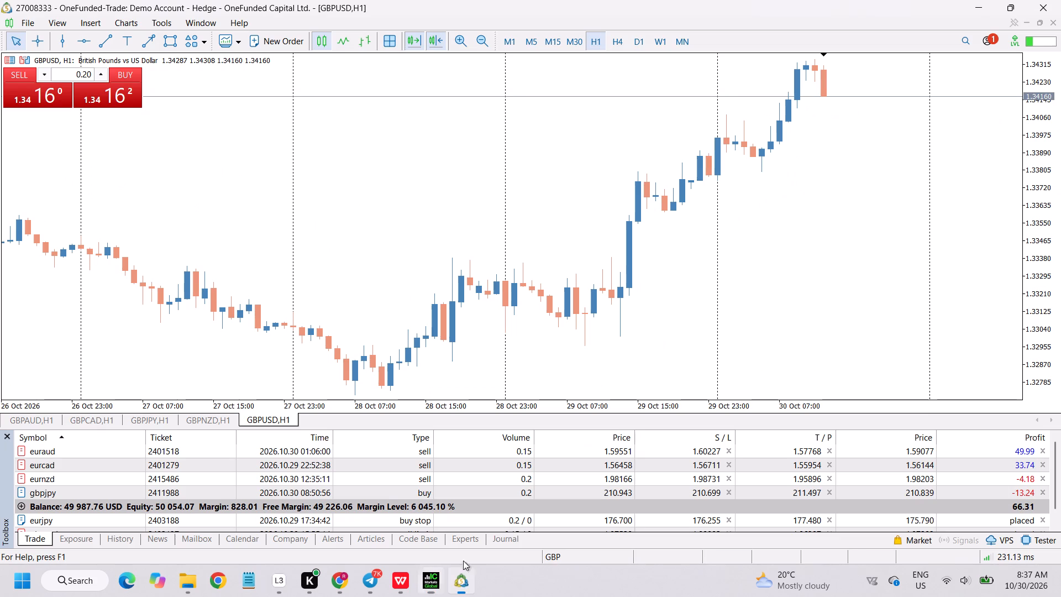
left_click(24, 75)
left_click(218, 355)
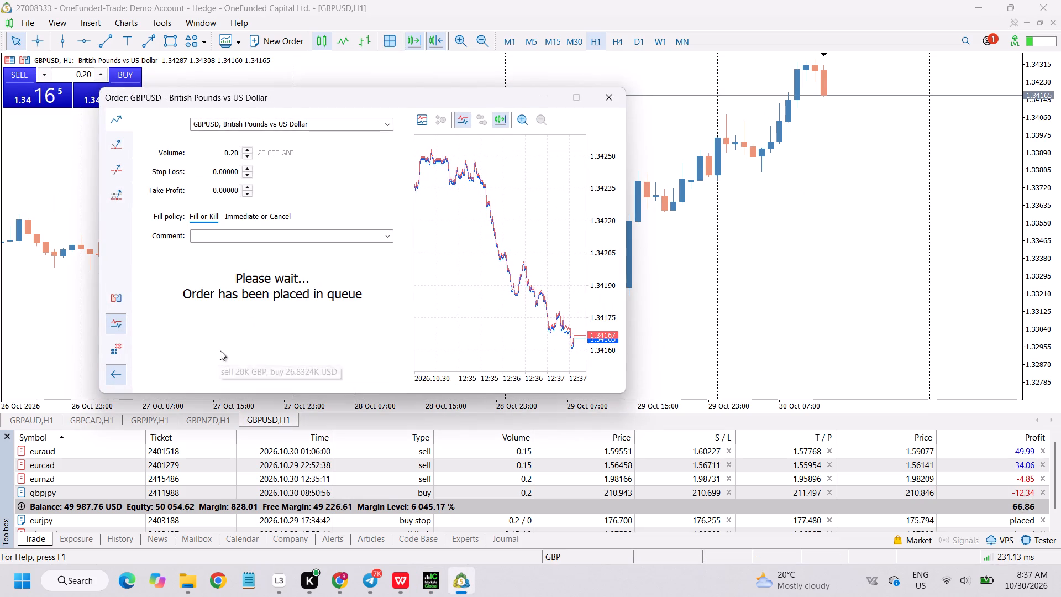
left_click(211, 379)
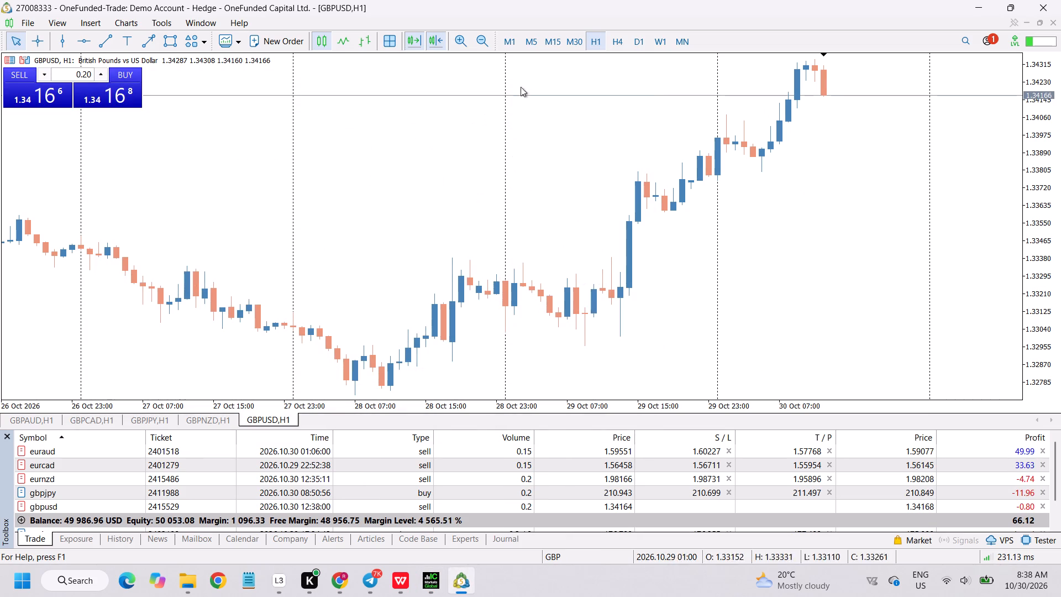
Using the H4 chart, set the OneFunded GBPUSD sell's take profit to 1.33628.
double_click(484, 39)
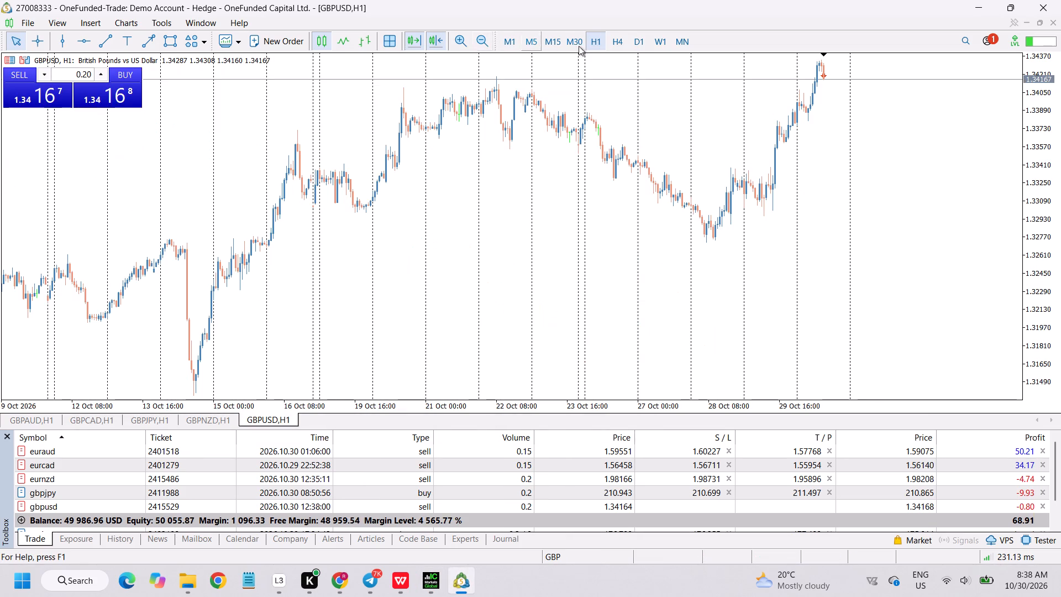
left_click(610, 42)
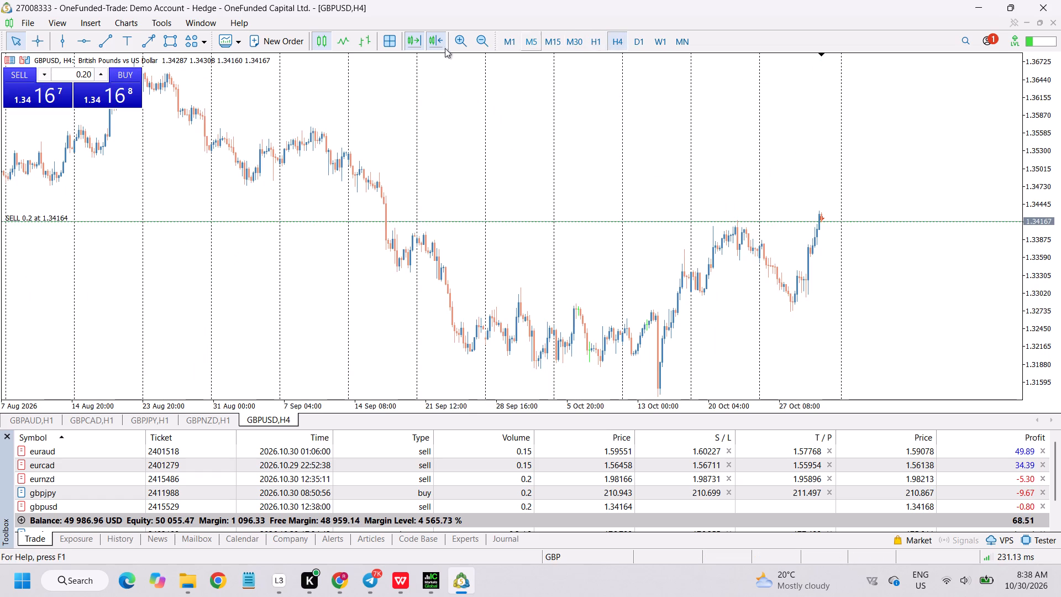
left_click(455, 36)
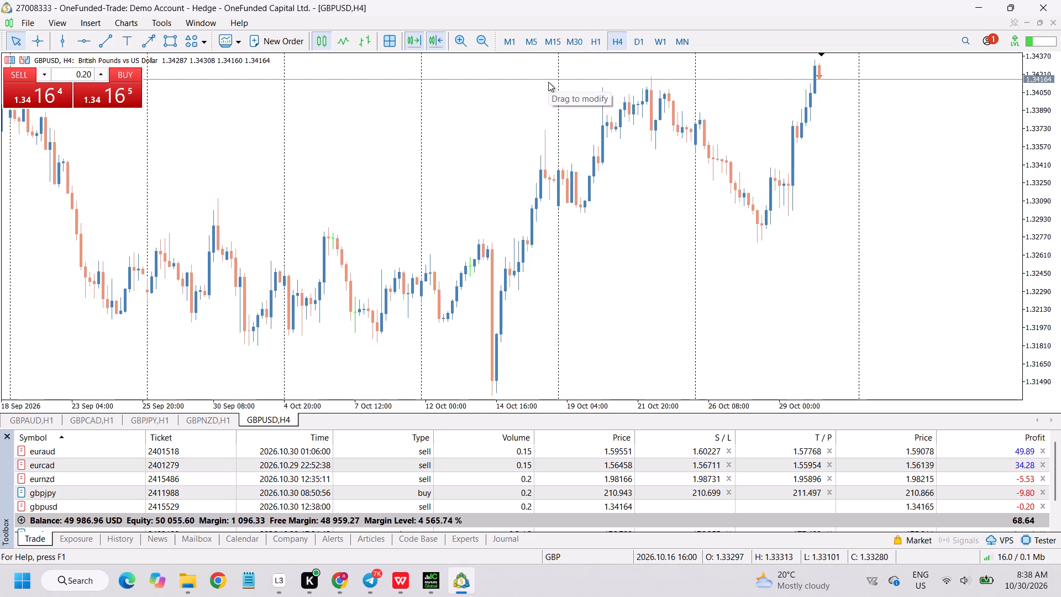
left_click_drag(549, 80, 560, 134)
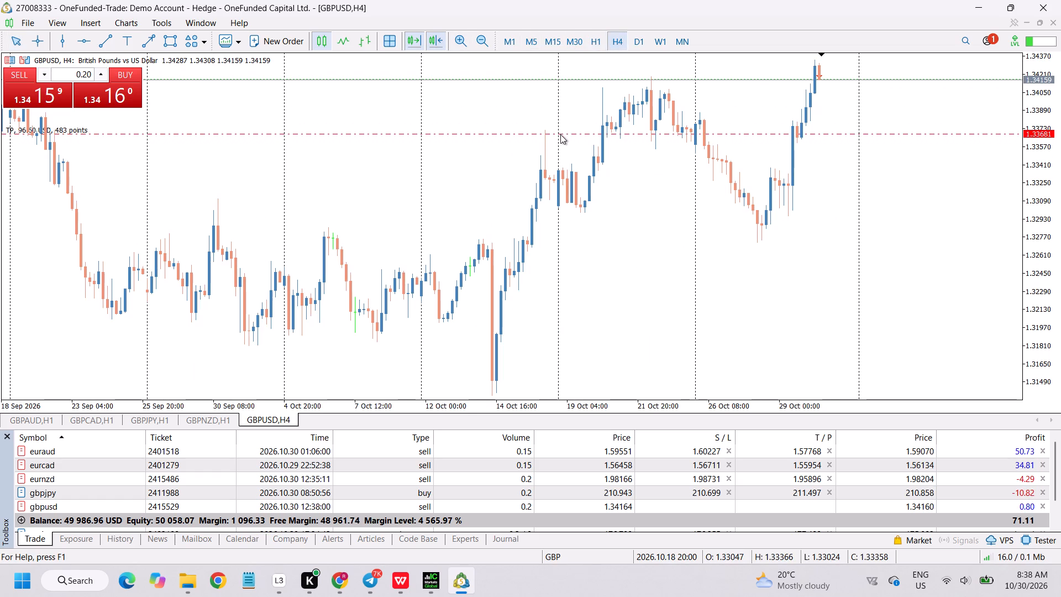
left_click_drag(560, 134, 561, 140)
left_click(284, 341)
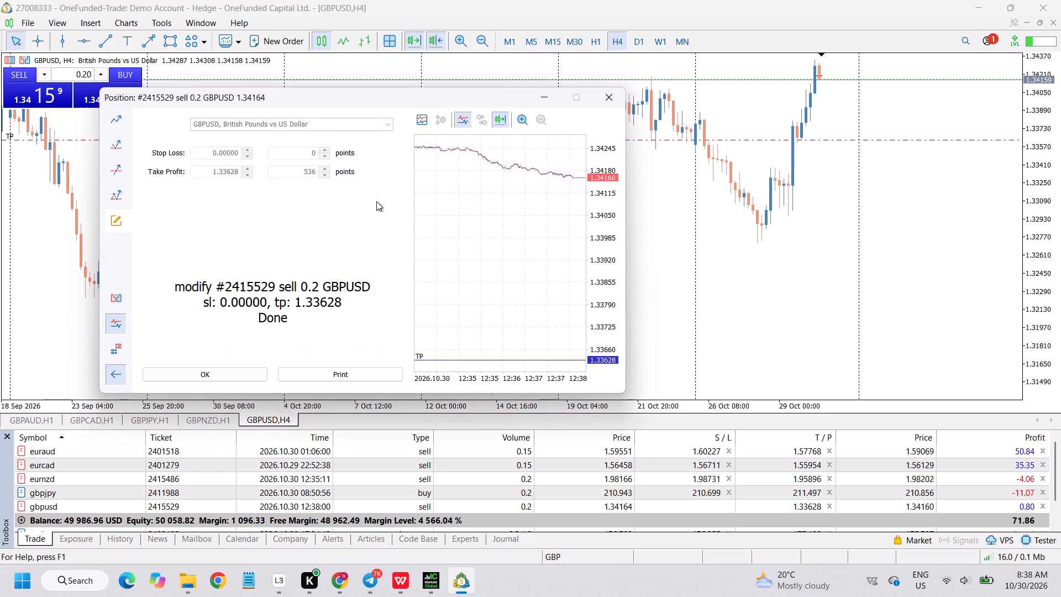
left_click(241, 377)
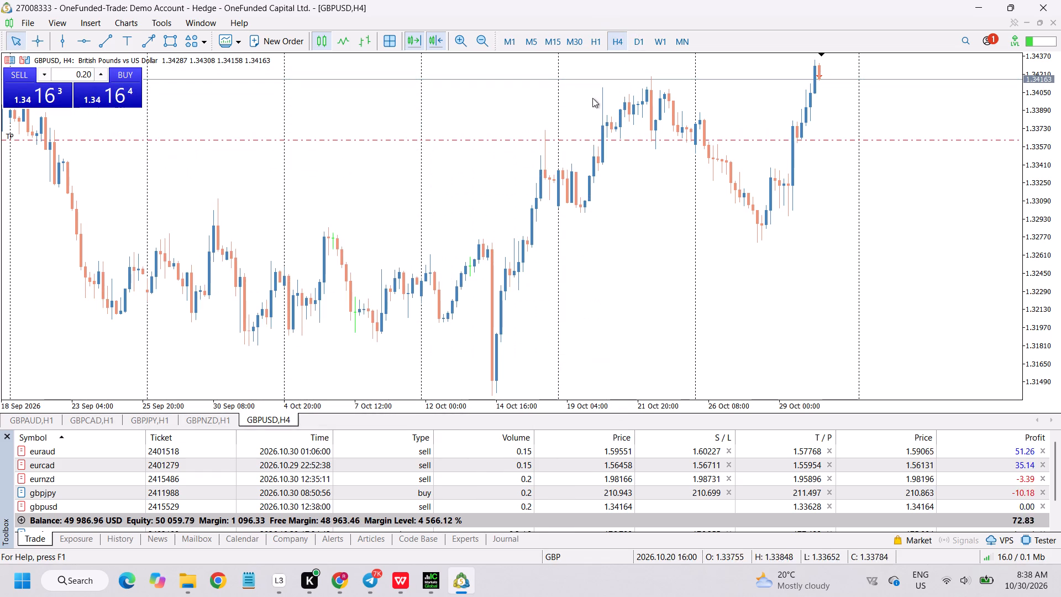
Set the OneFunded GBPUSD sell's stop loss to 1.34471, above the recent high.
left_click(485, 41)
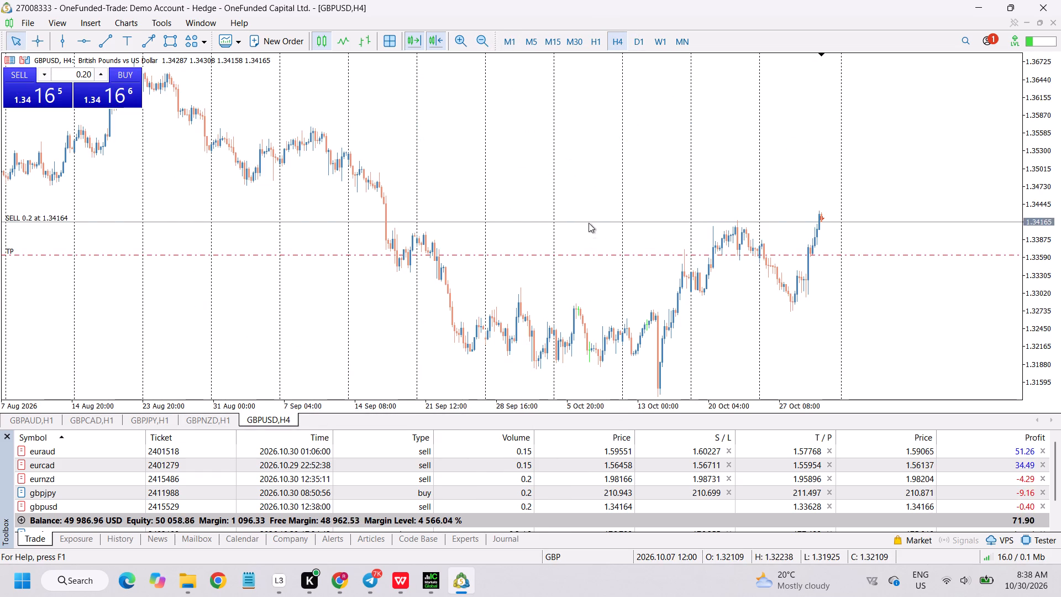
left_click_drag(589, 222, 594, 207)
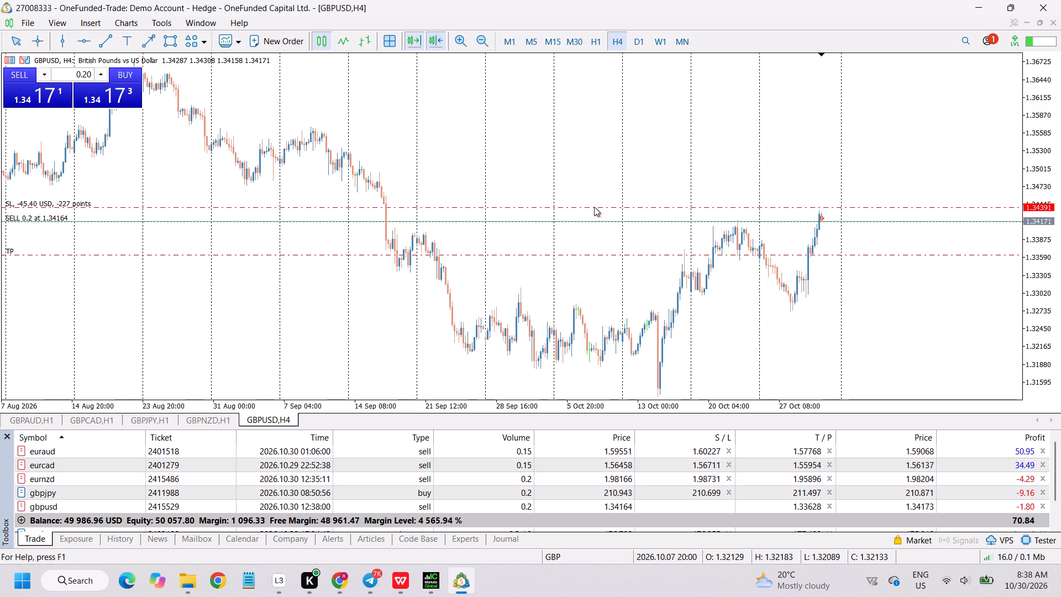
left_click_drag(594, 207, 595, 202)
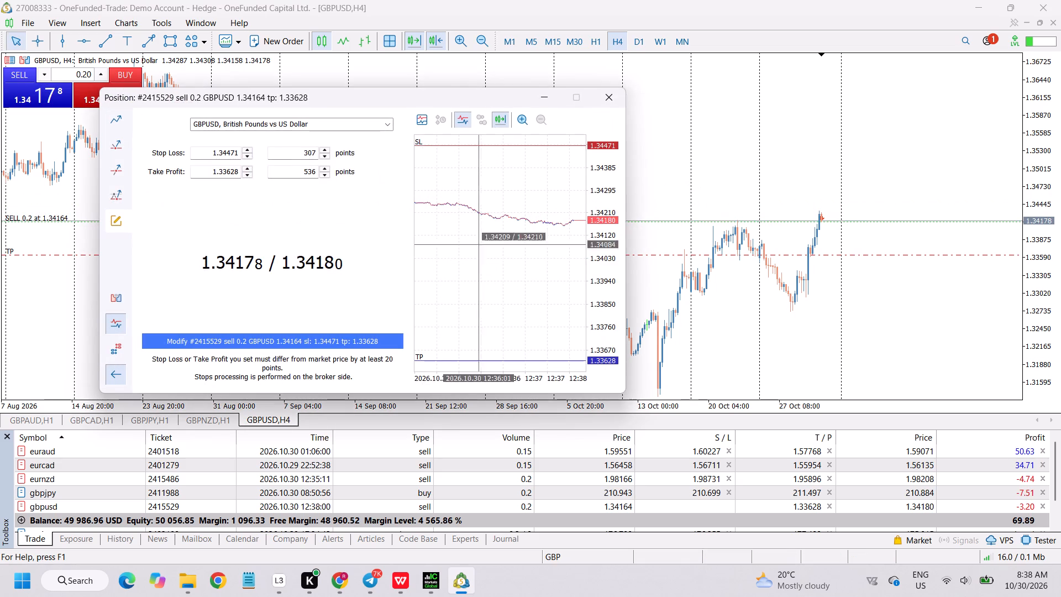
left_click(279, 340)
left_click(202, 378)
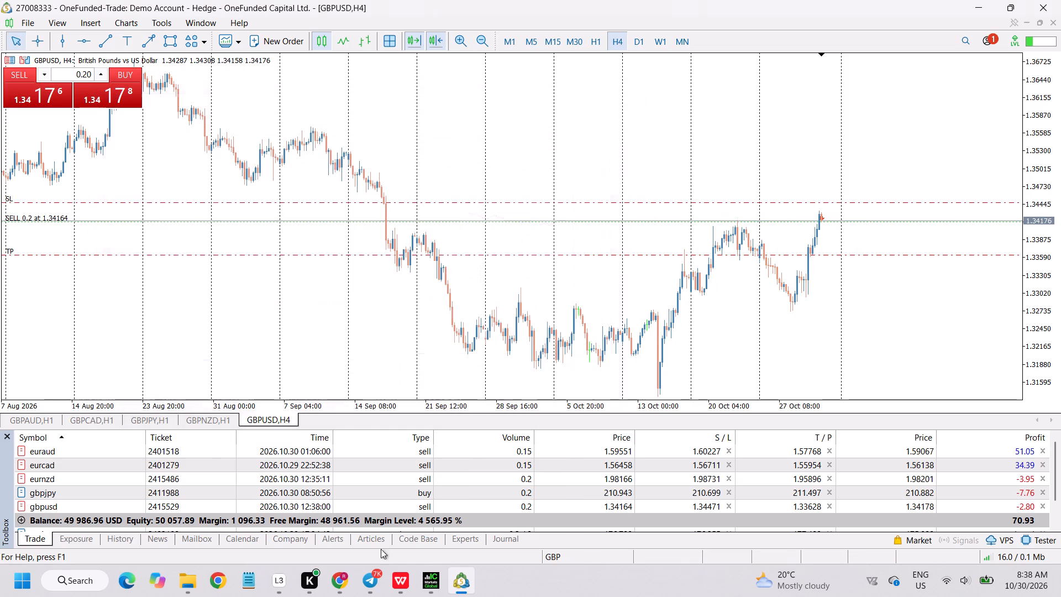
Switch to the IC Markets terminal and open a 0.20-lot market sell on GBPUSD.
left_click(429, 586)
left_click(28, 97)
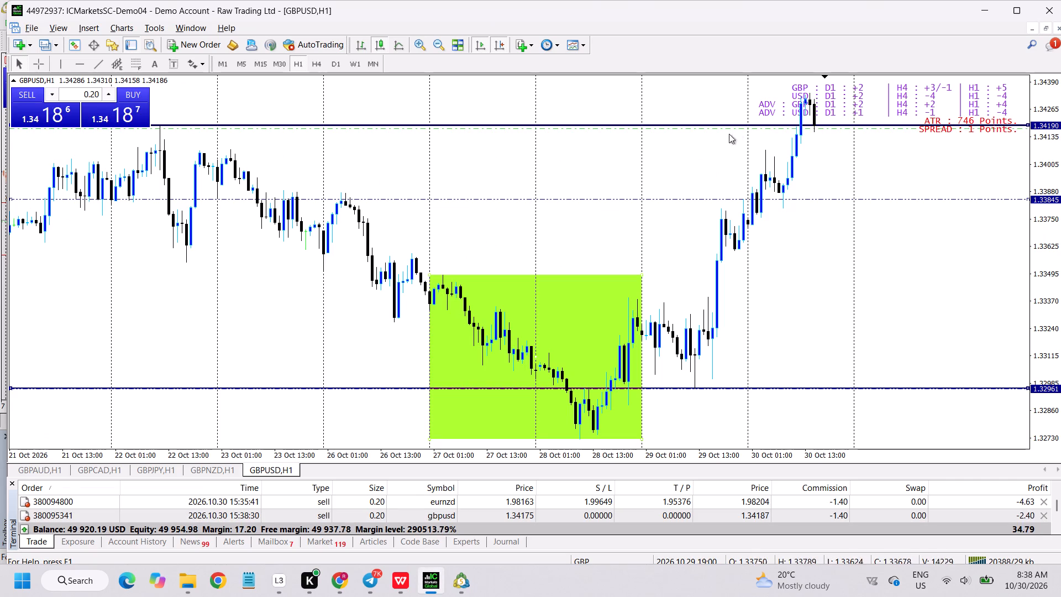
Set the IC Markets GBPUSD sell's take profit to 1.33868, just above the support line, and its stop loss to 1.34376.
left_click_drag(740, 130, 740, 199)
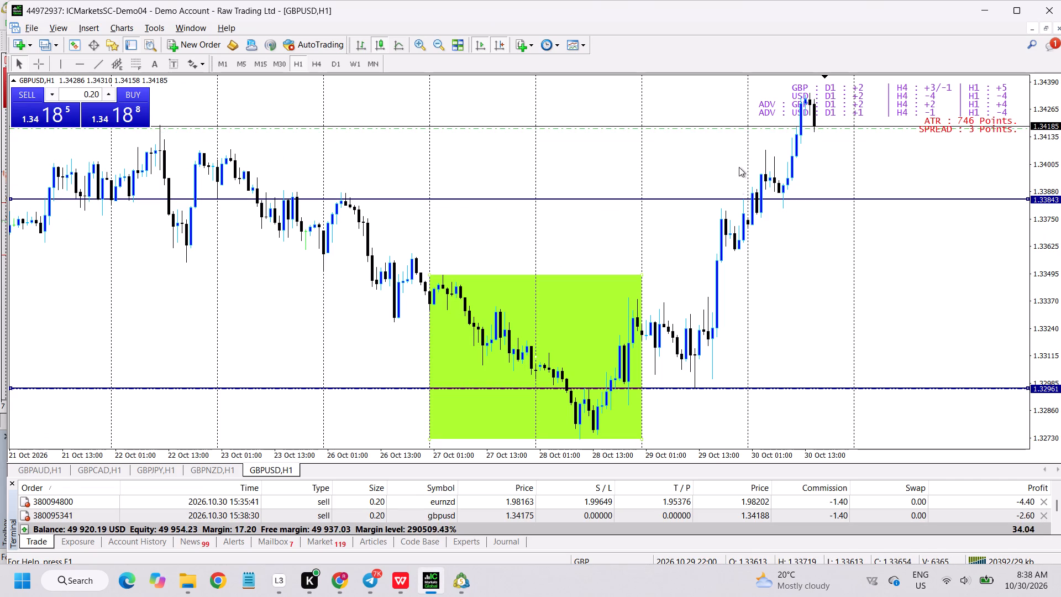
left_click_drag(731, 128, 732, 185)
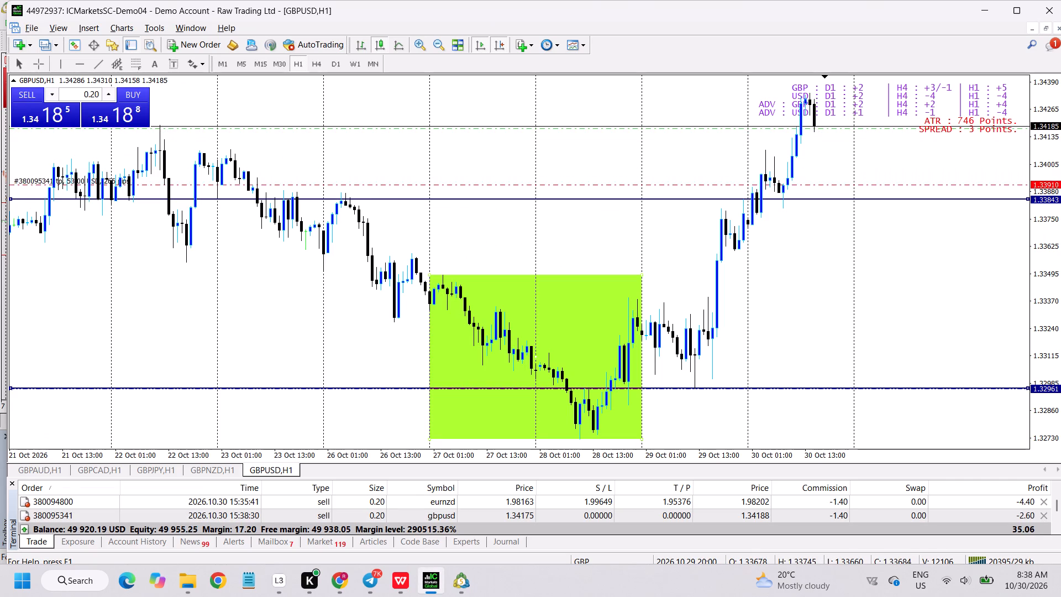
left_click_drag(732, 185, 736, 207)
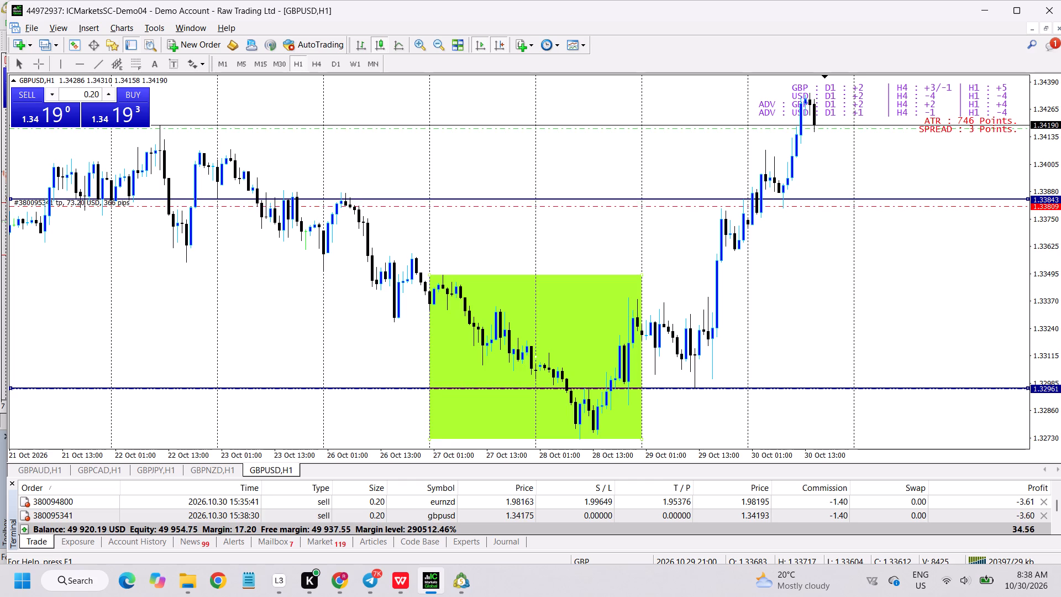
left_click_drag(736, 207, 752, 194)
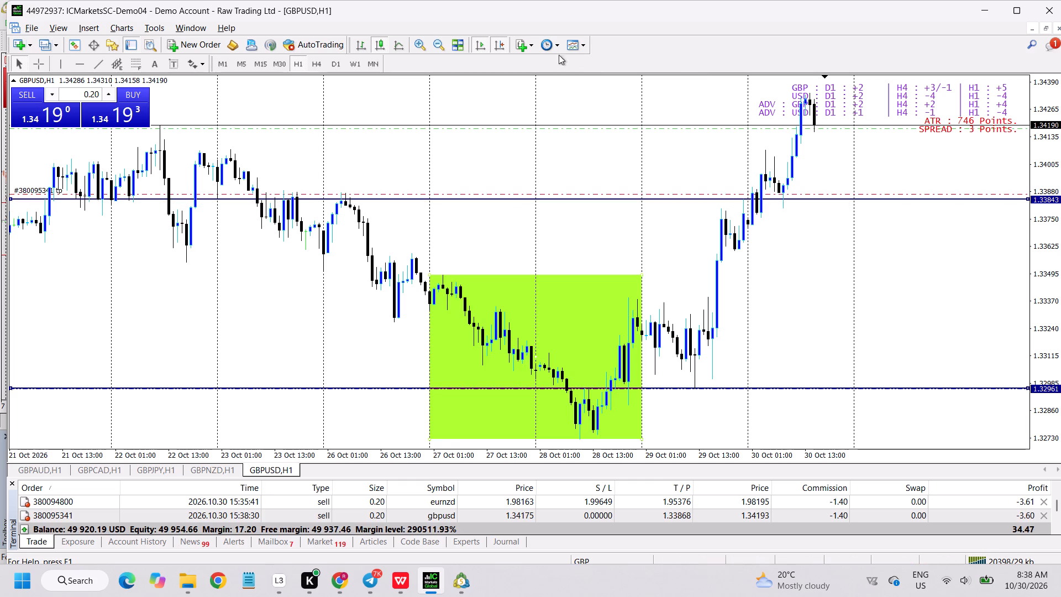
left_click(437, 42)
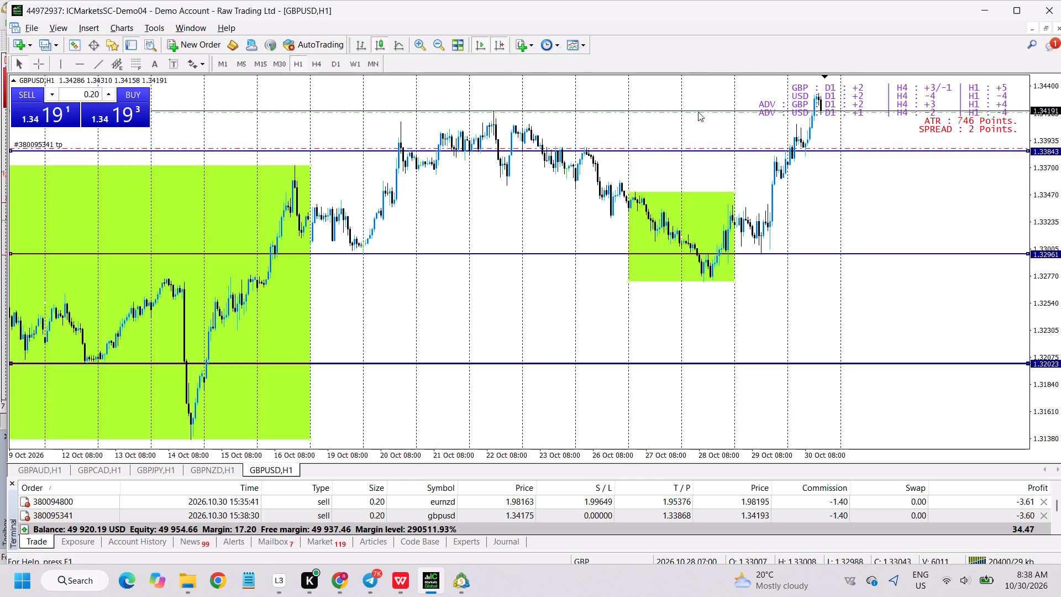
left_click_drag(709, 113, 714, 89)
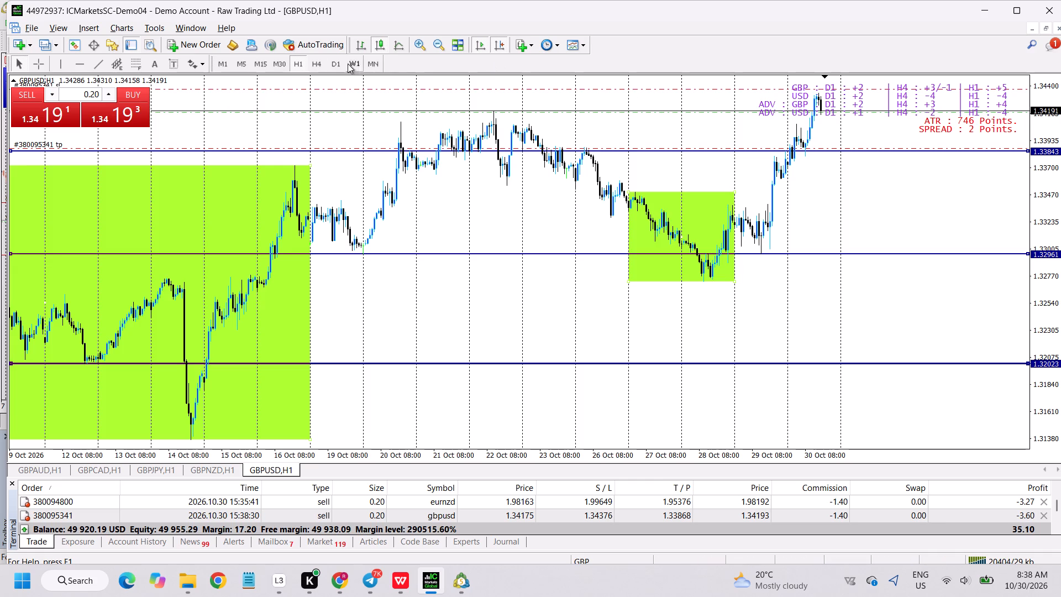
Compare the GBPUSD charts and the sell's stop levels between IC Markets and OneFunded, checking H4 in both and H1 in OneFunded.
left_click(325, 65)
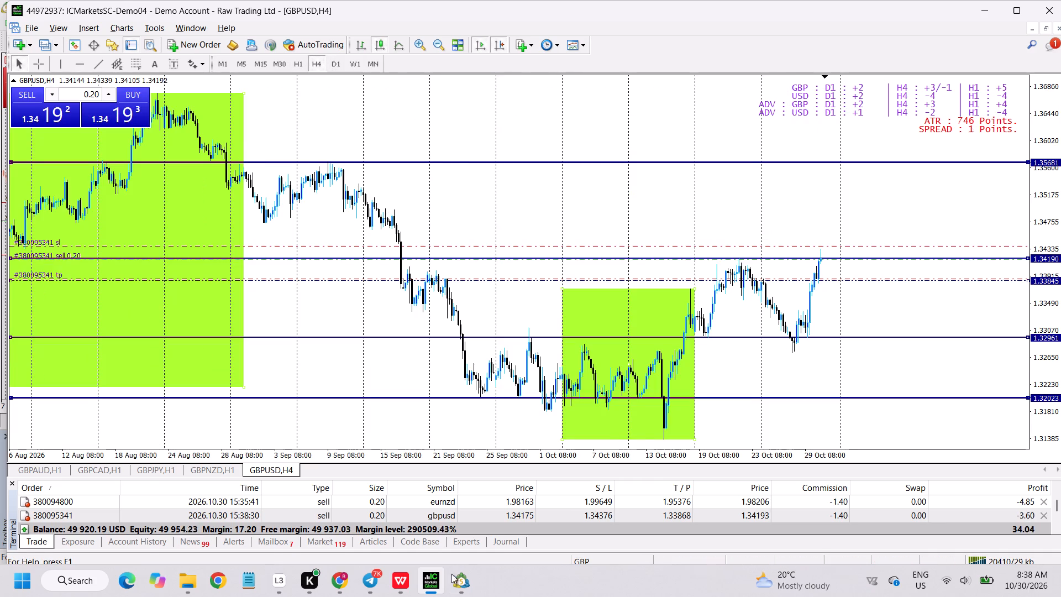
left_click(463, 587)
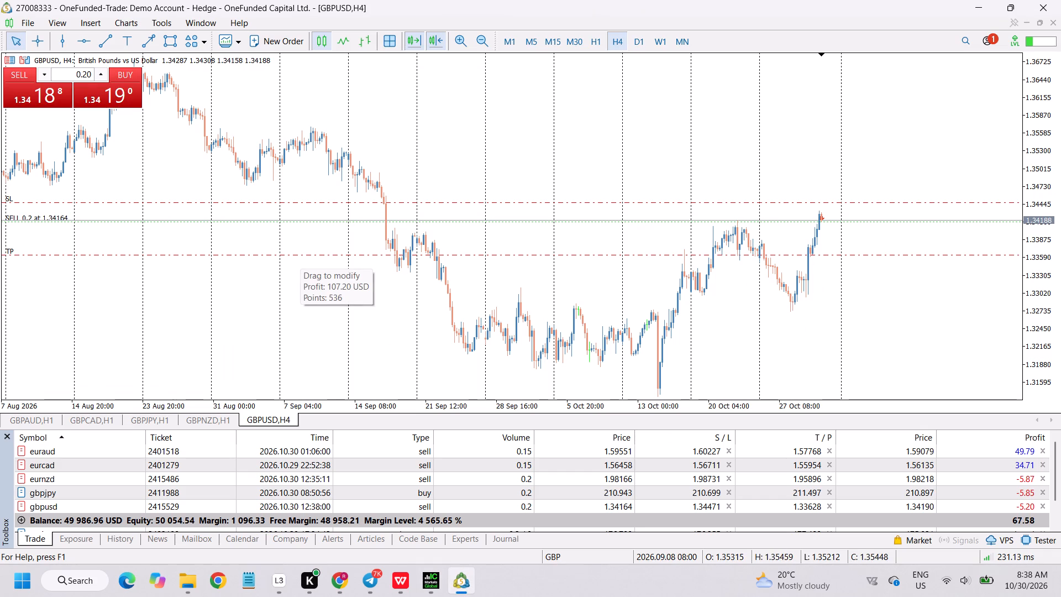
left_click(588, 40)
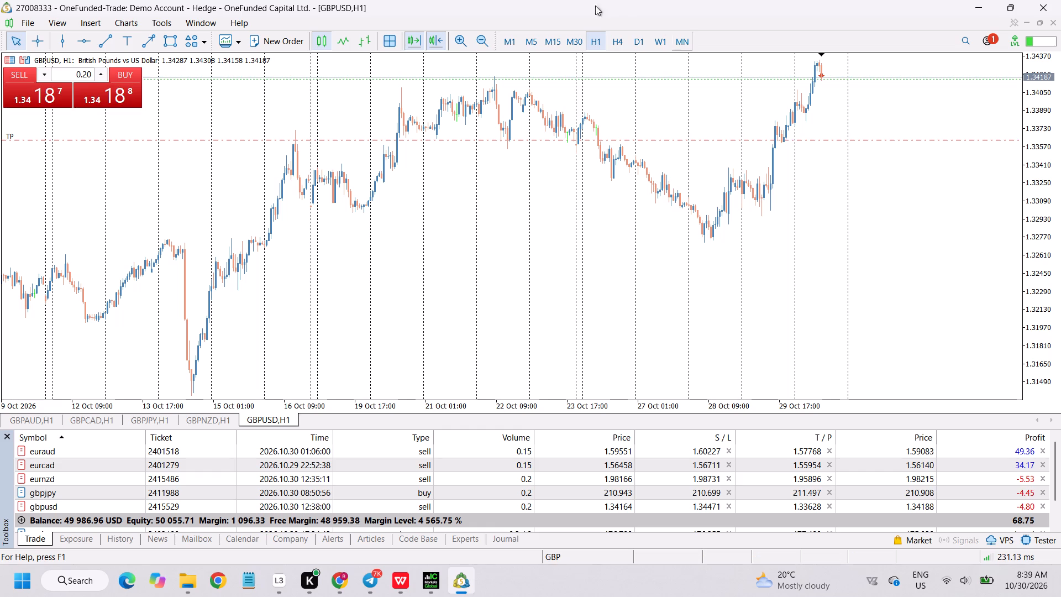
left_click(614, 46)
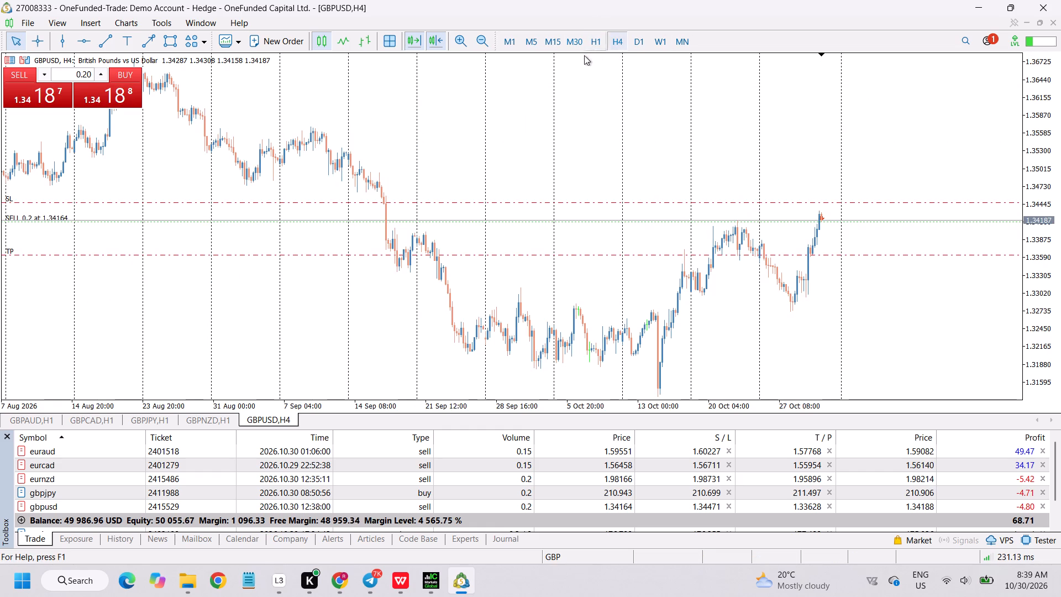
double_click(461, 38)
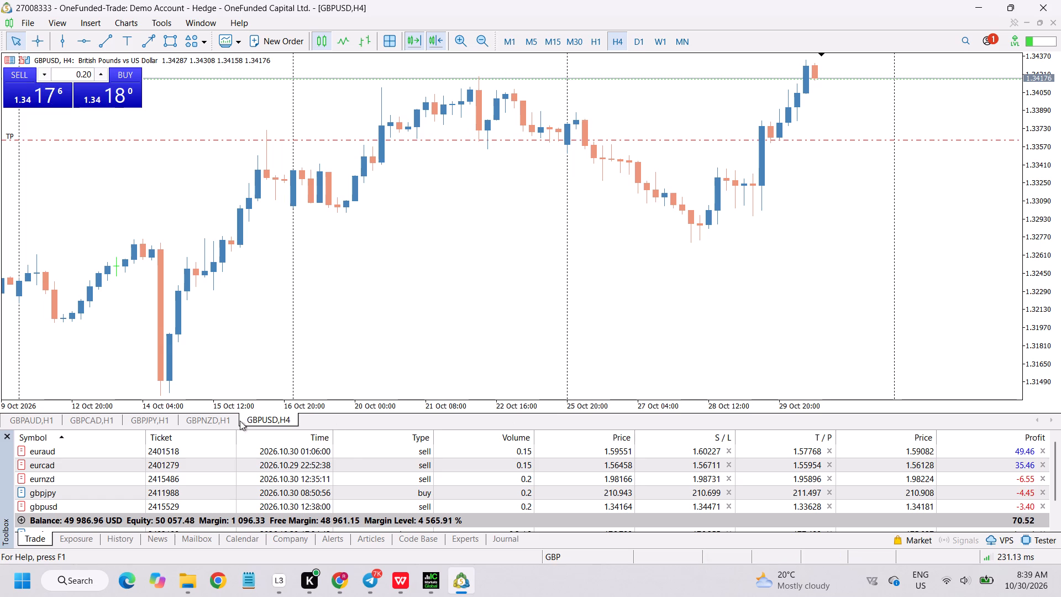
left_click(447, 596)
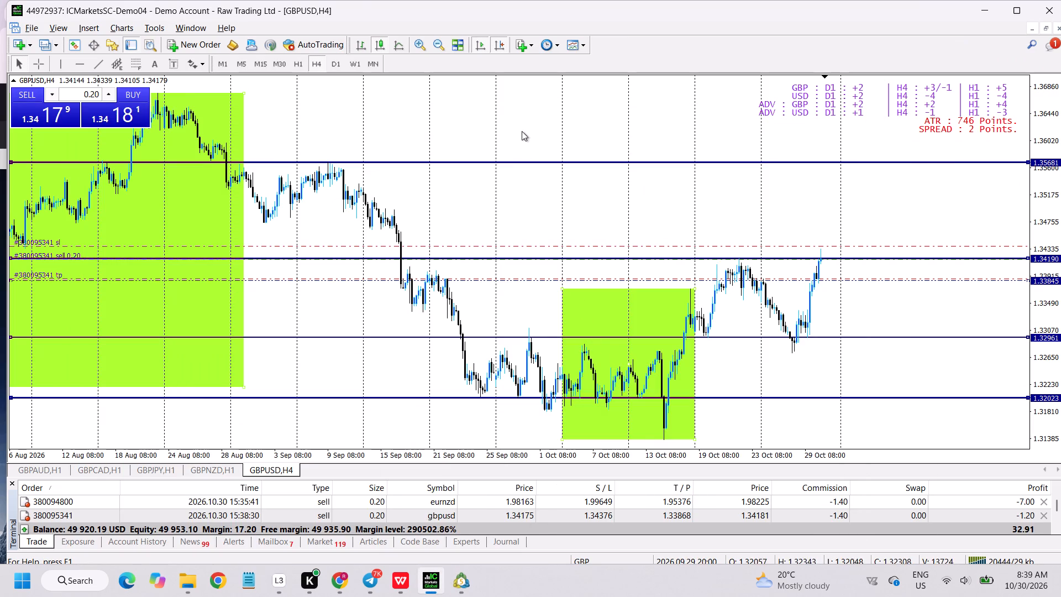
left_click(461, 591)
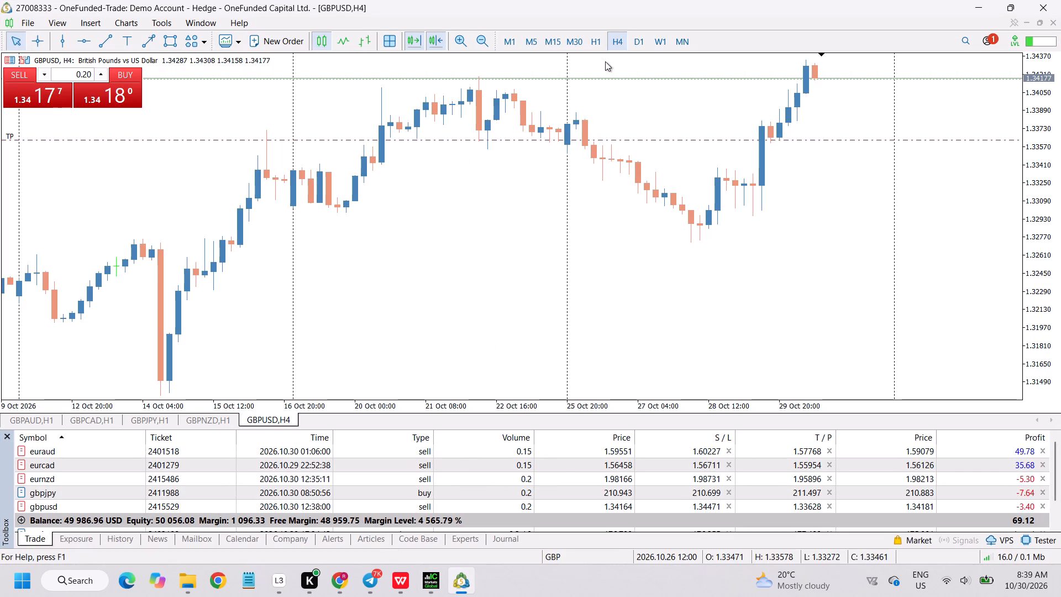
left_click(426, 582)
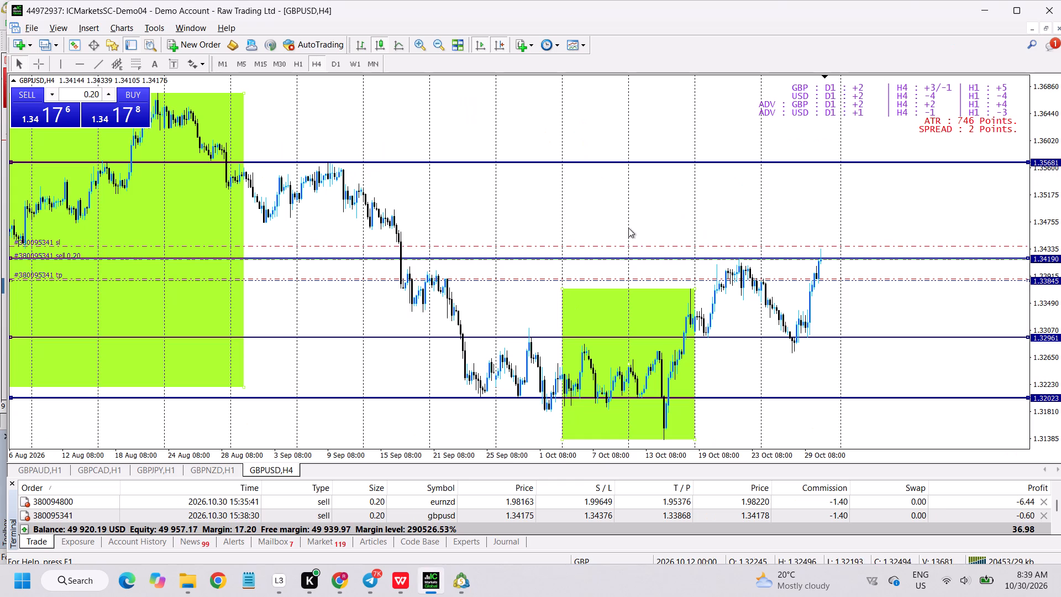
Examine the GBPUSD candles on H4 and H1 in IC Markets, and compare them with the OneFunded GBPUSD chart.
double_click(424, 45)
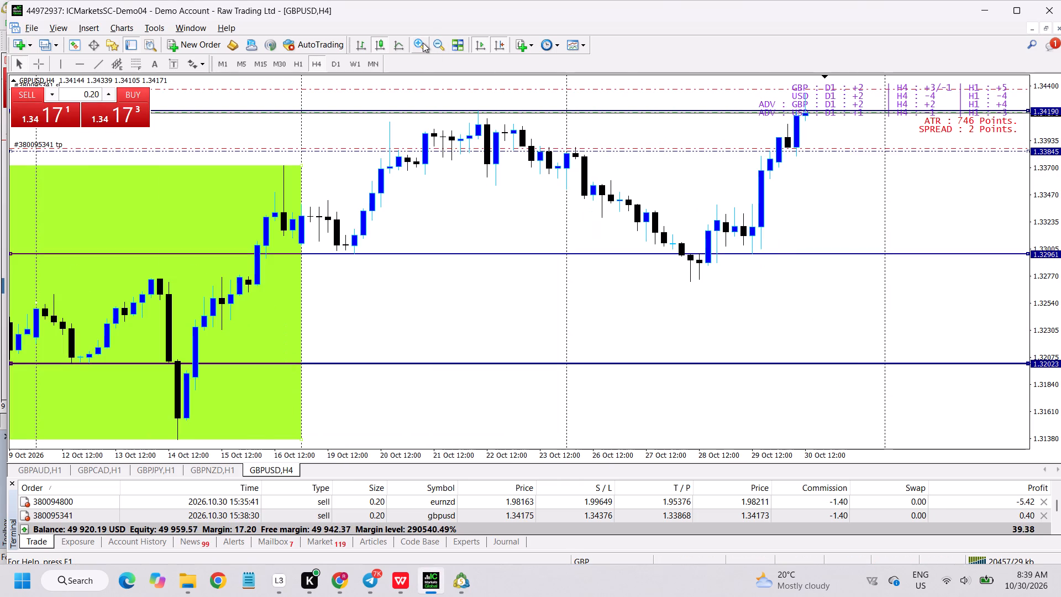
left_click(318, 65)
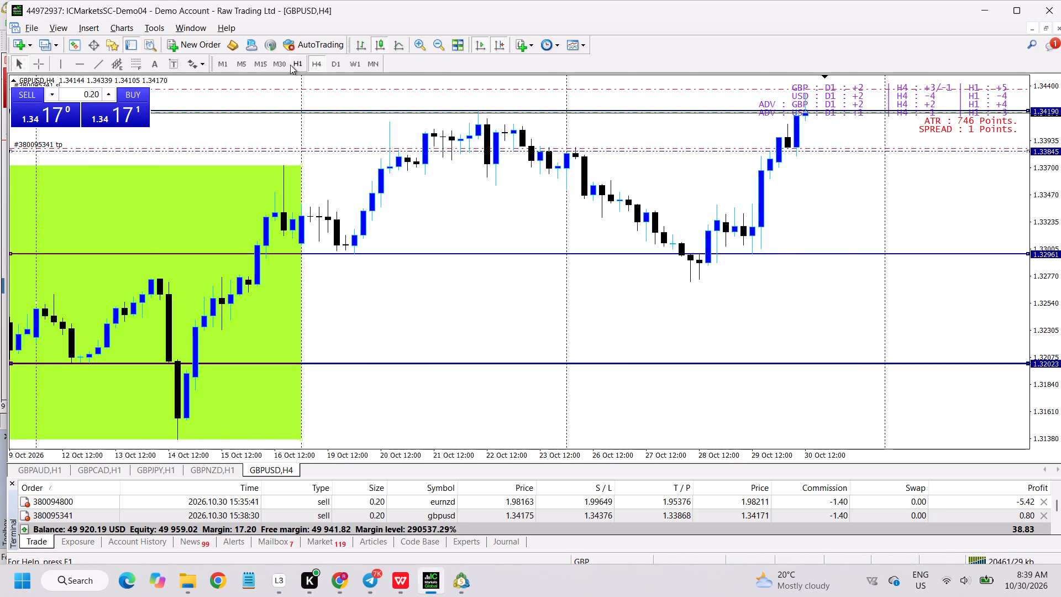
left_click(290, 65)
left_click(309, 62)
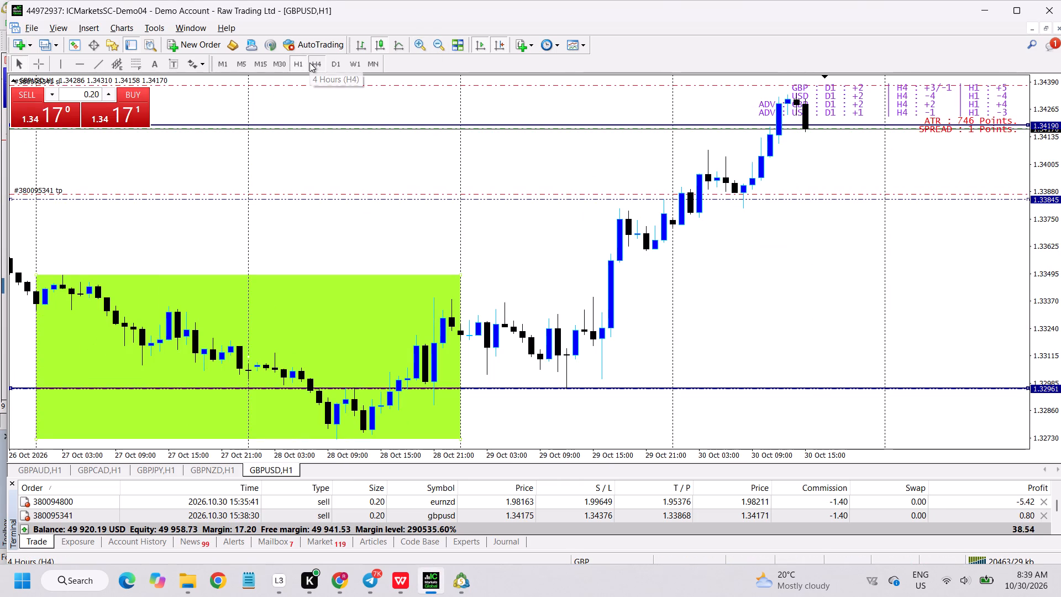
left_click(464, 589)
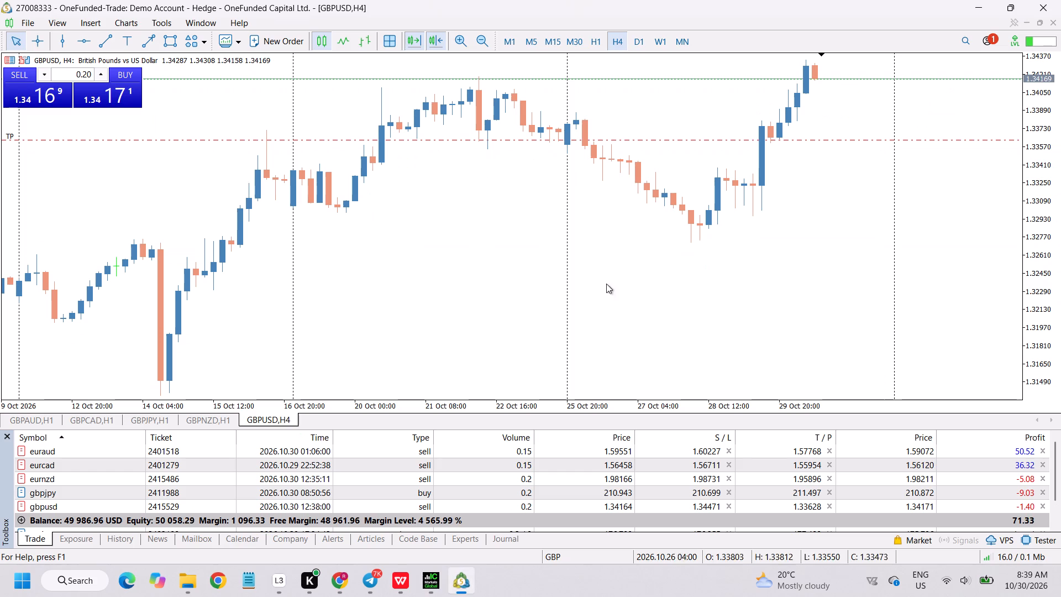
scroll(607, 111, "down", 2)
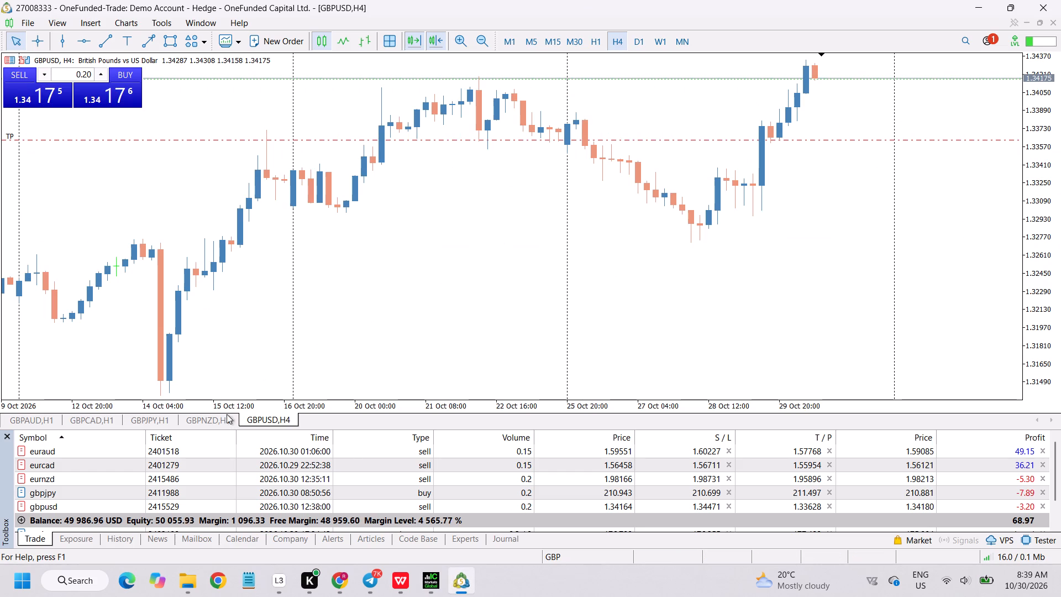
left_click(213, 418)
left_click(262, 423)
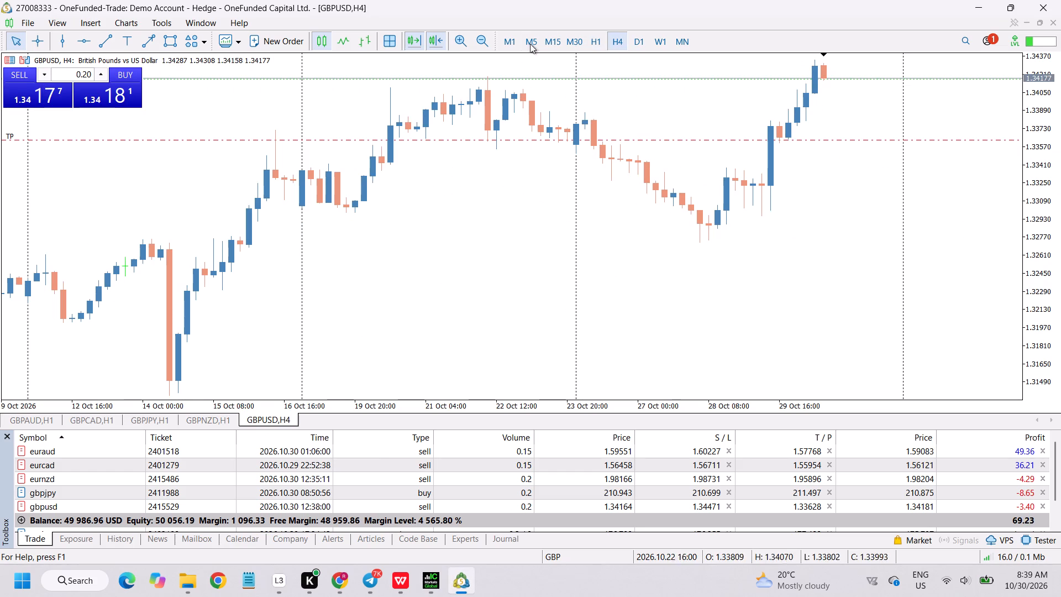
left_click(598, 45)
left_click(614, 46)
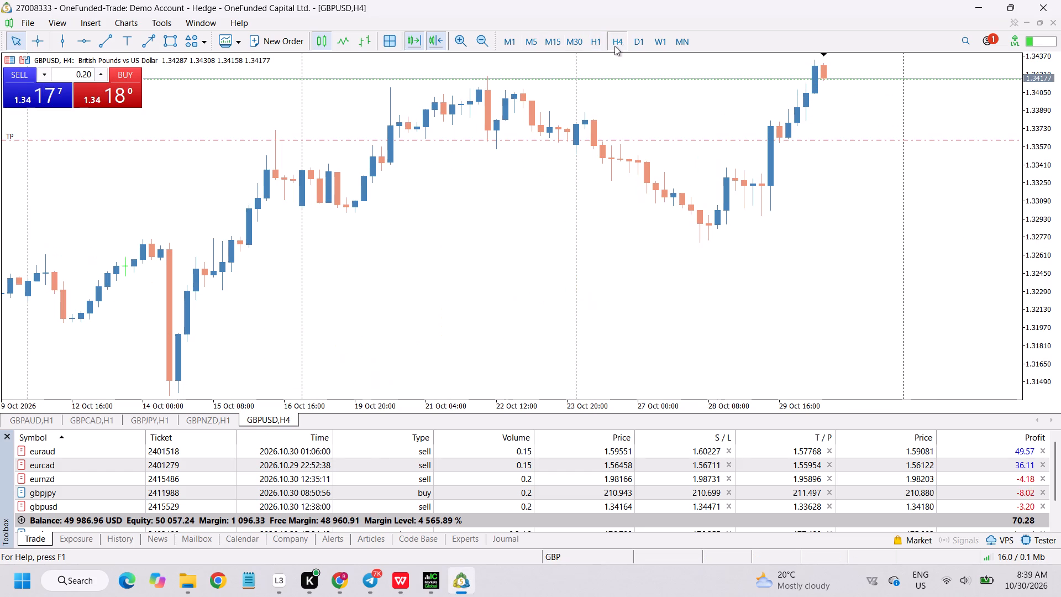
Compare the GBPUSD candles between IC Markets and OneFunded on the H1 and H4 timeframes, viewing M30 in IC Markets too.
left_click(438, 593)
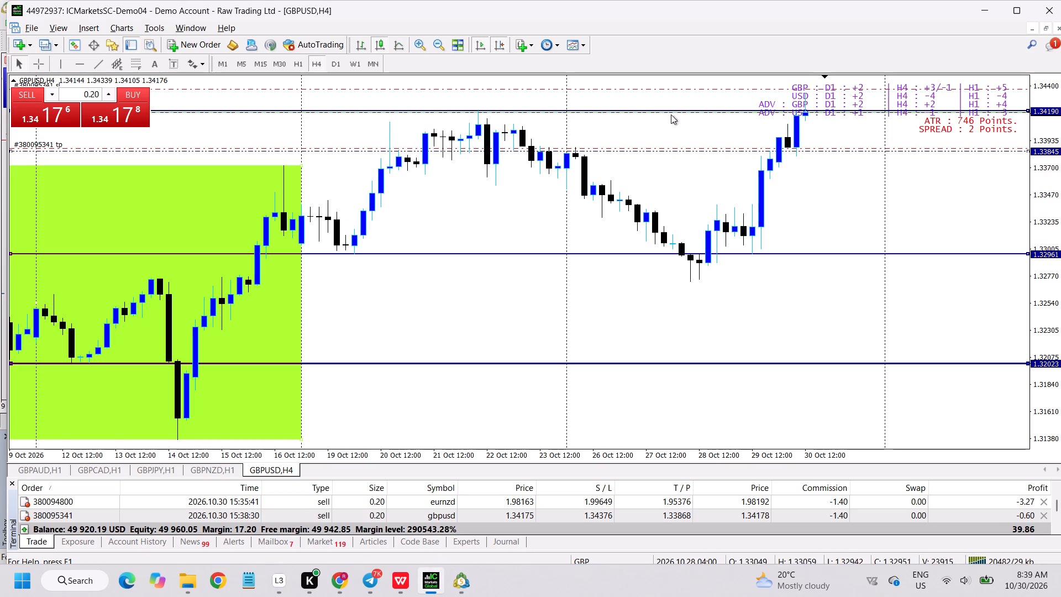
double_click(421, 41)
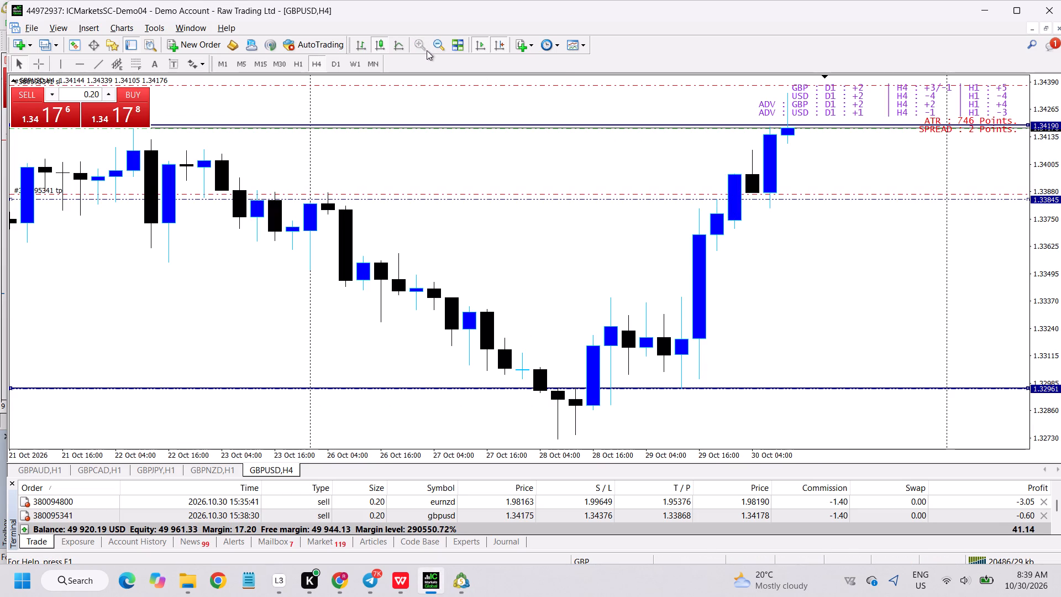
left_click(288, 67)
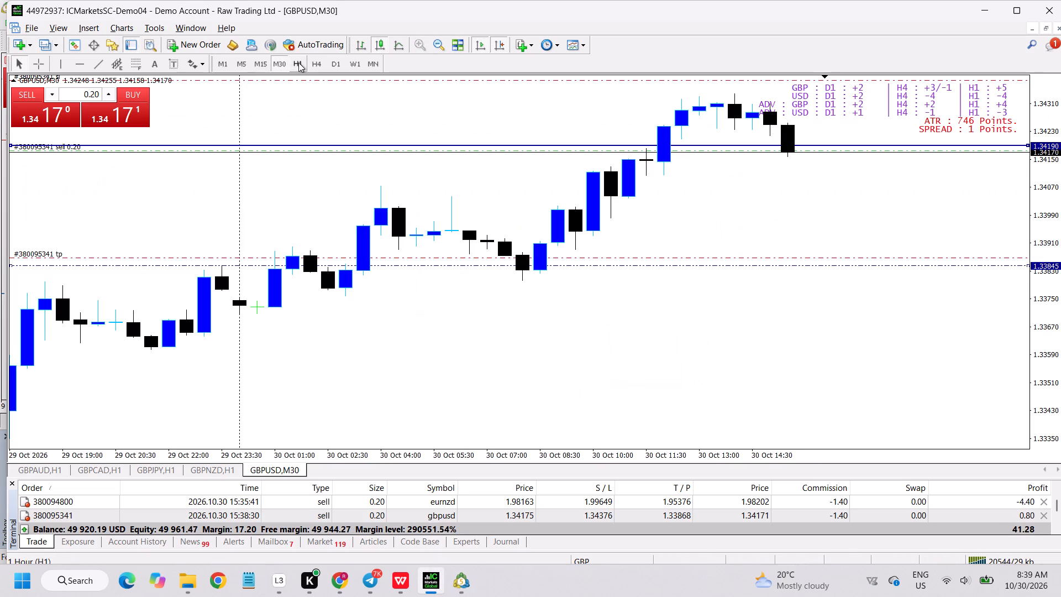
left_click(298, 62)
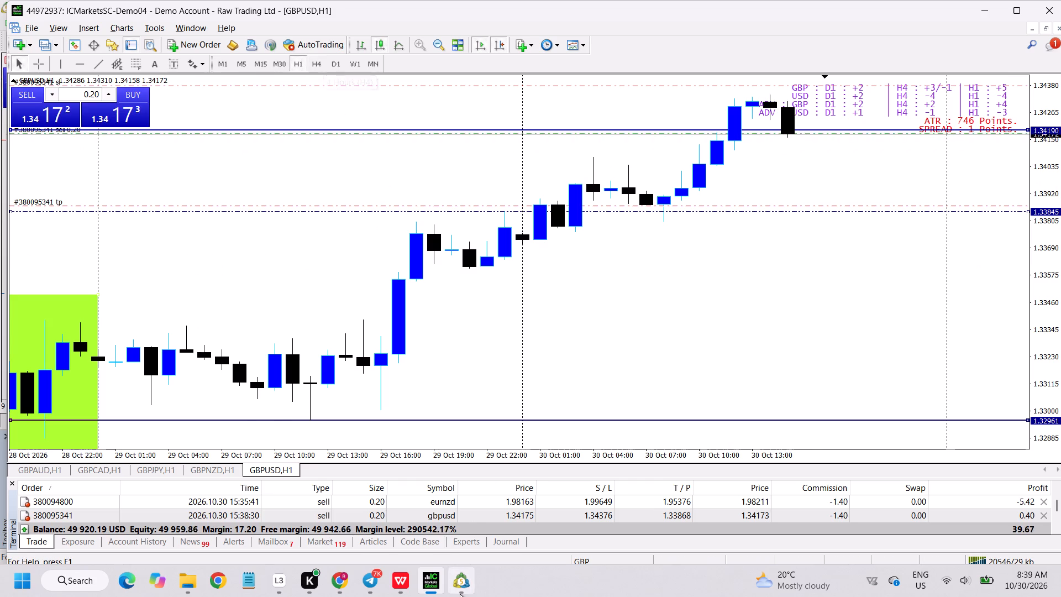
left_click(460, 594)
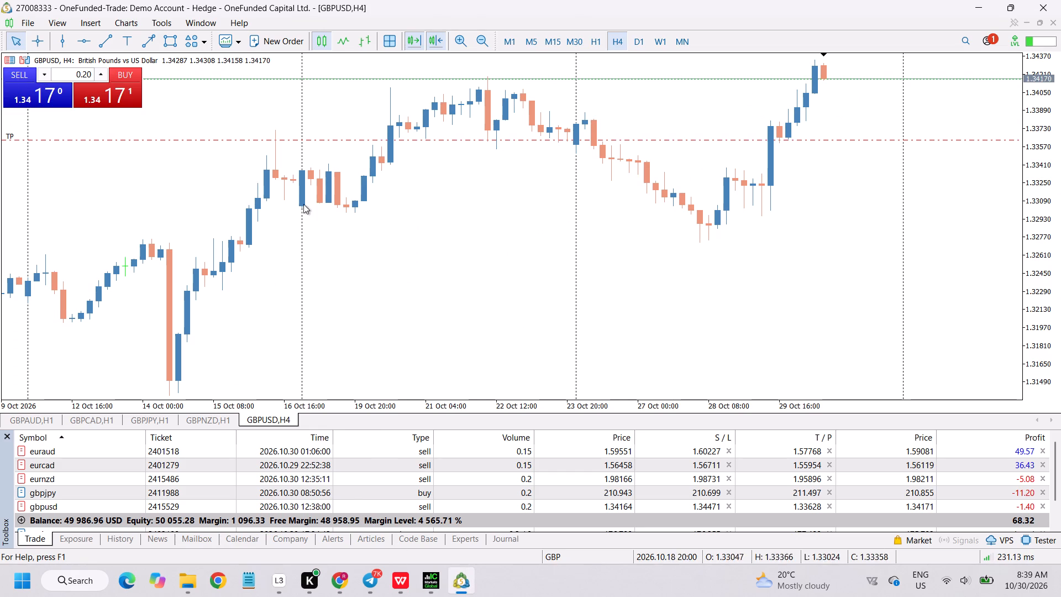
left_click(602, 39)
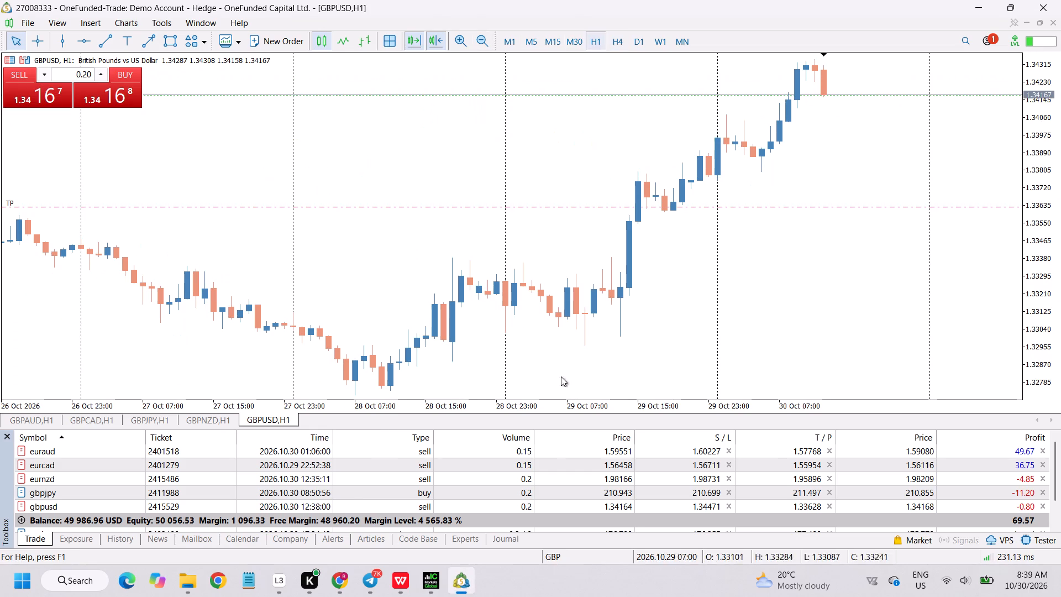
left_click(433, 586)
left_click(460, 589)
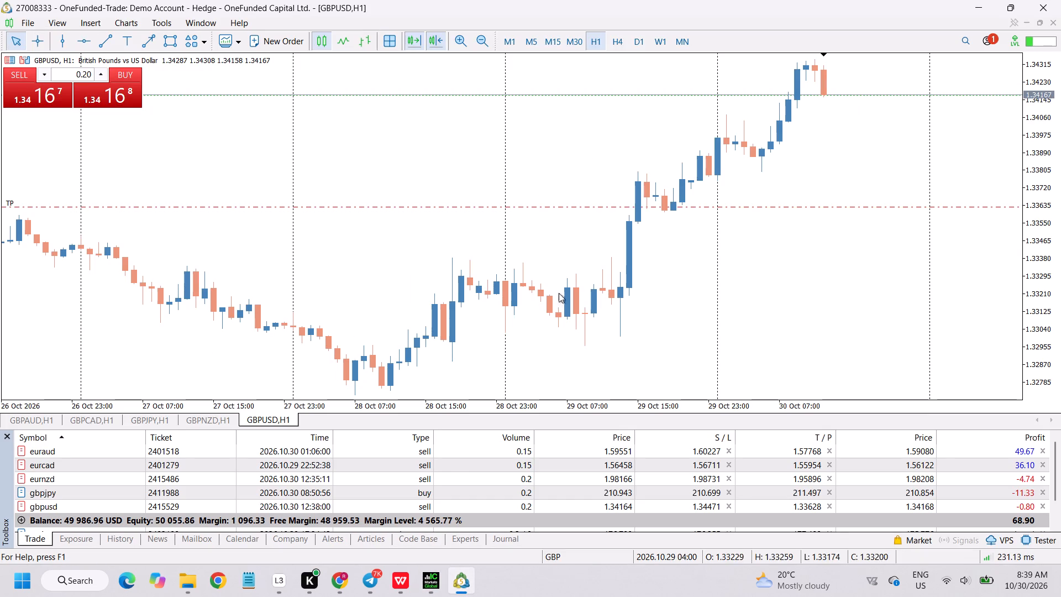
left_click(618, 41)
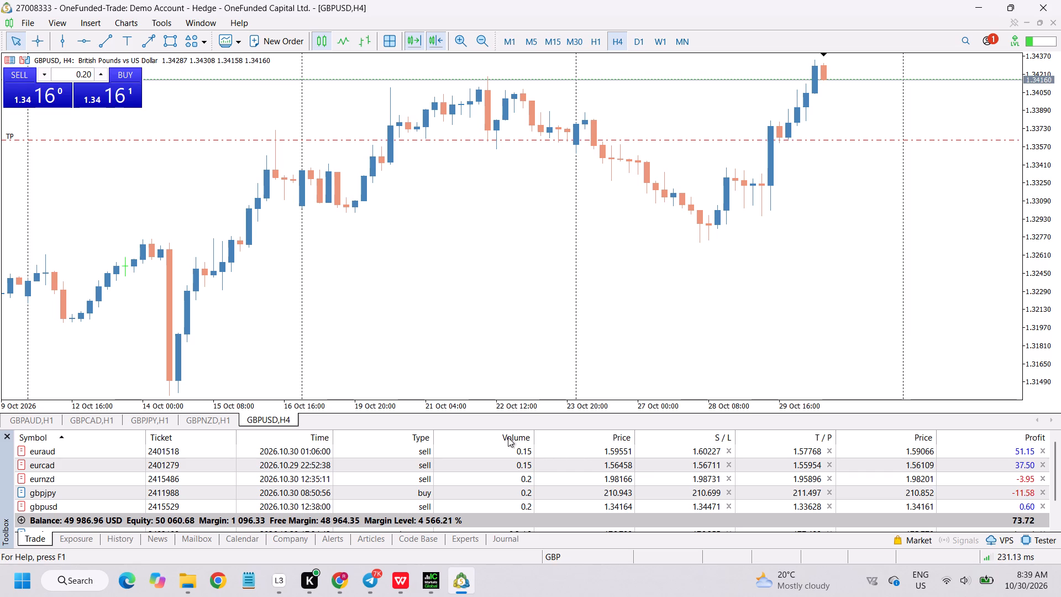
left_click(435, 585)
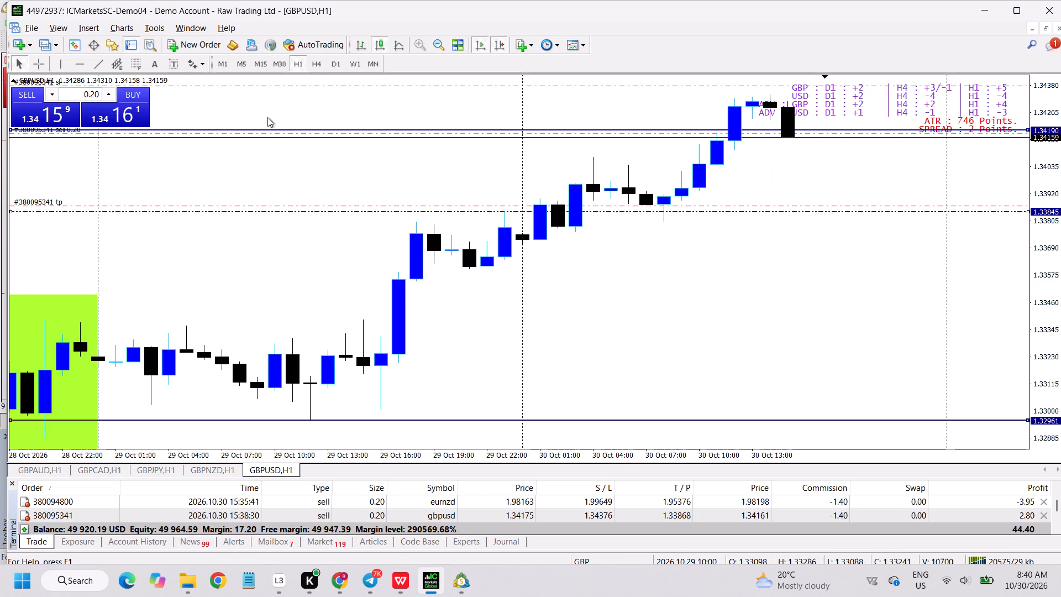
left_click(318, 71)
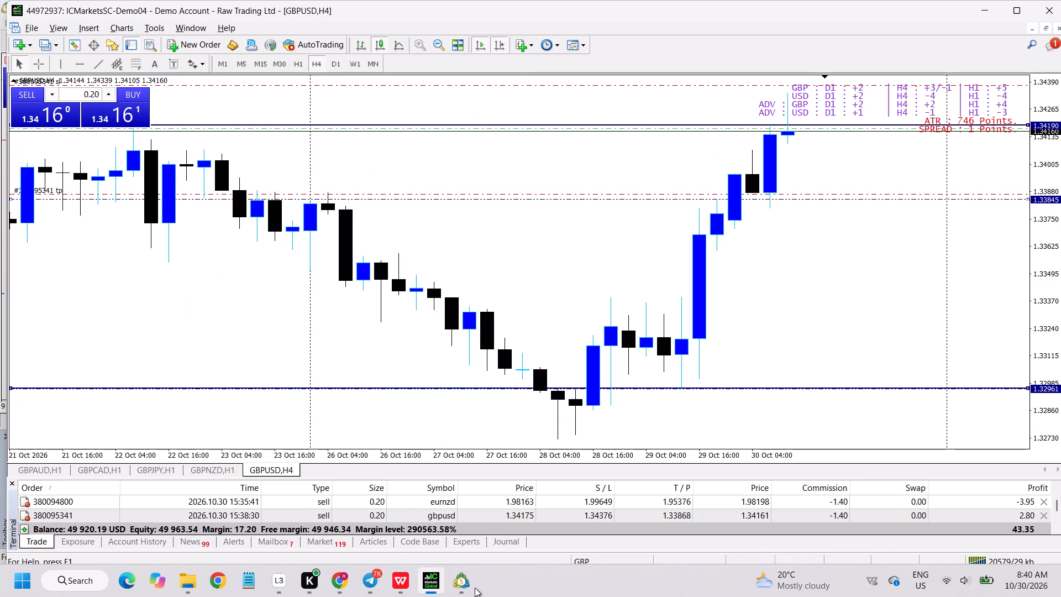
left_click(474, 588)
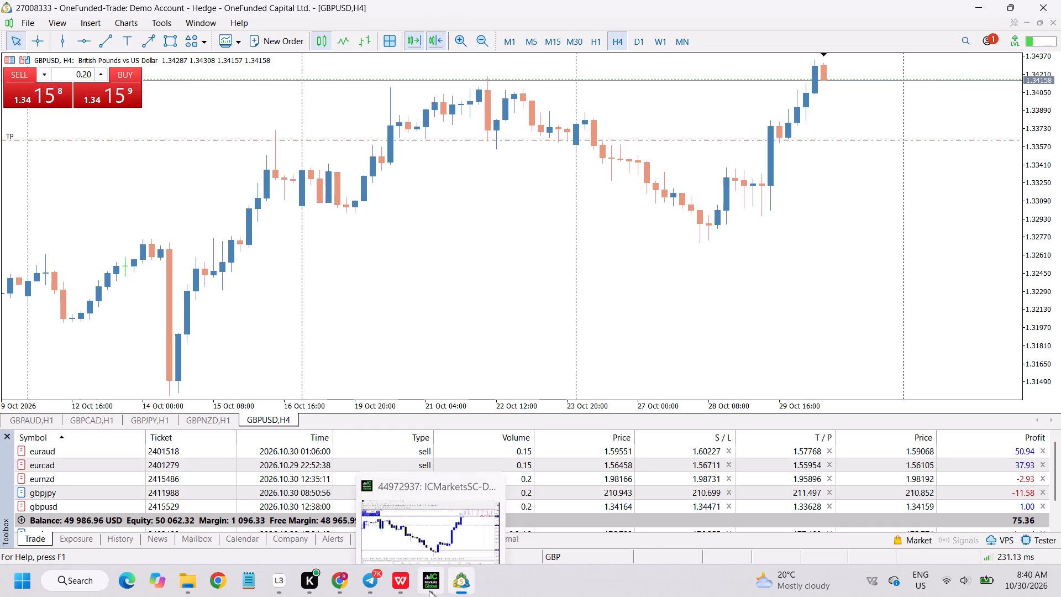
left_click(429, 590)
left_click(452, 591)
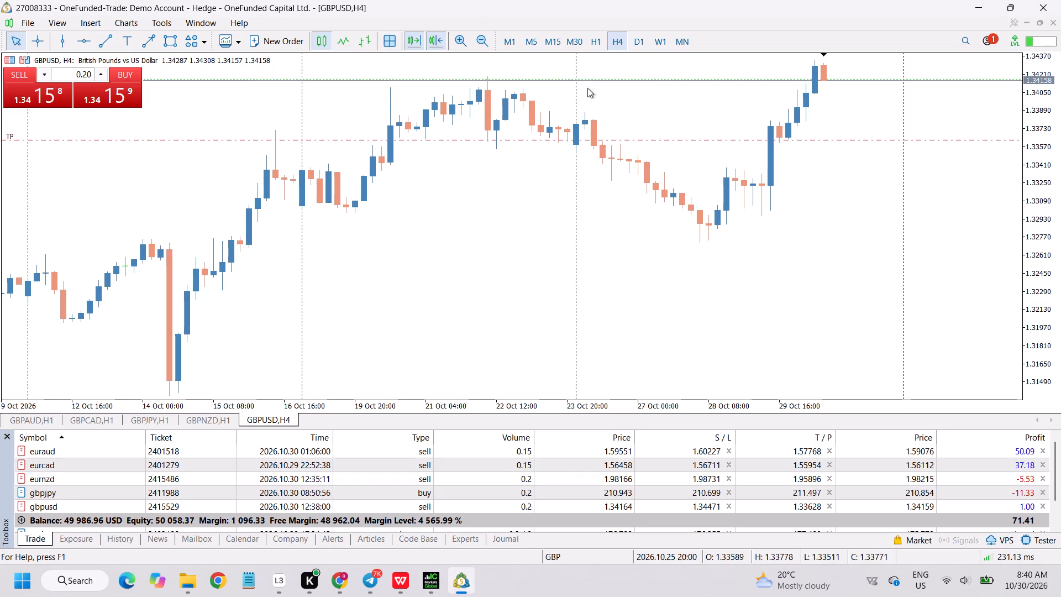
Compare the daily GBPUSD charts and the sell's stop and target levels in OneFunded and IC Markets.
left_click(639, 38)
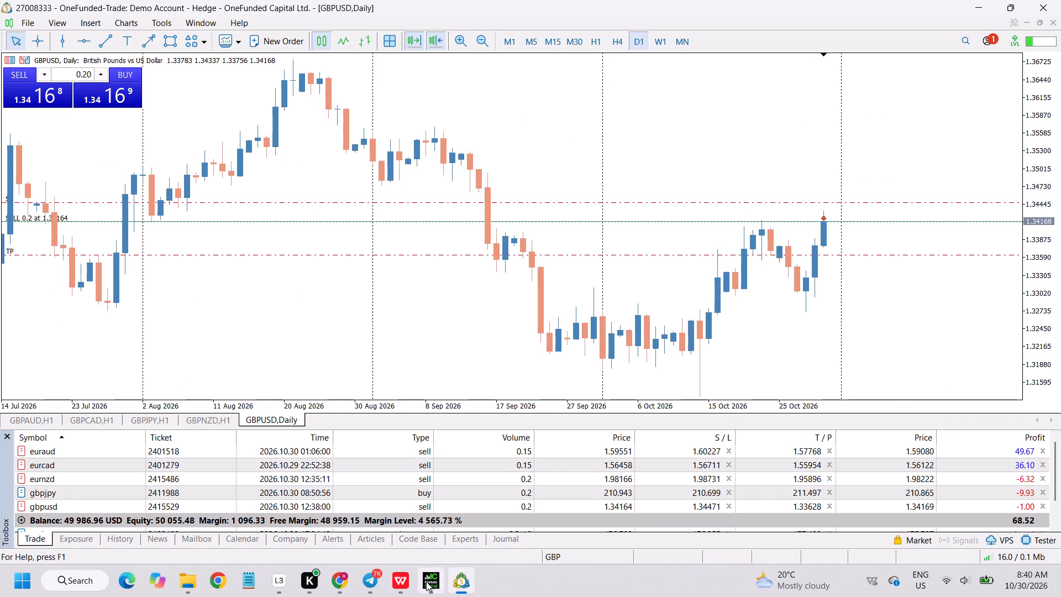
left_click(426, 582)
left_click(335, 67)
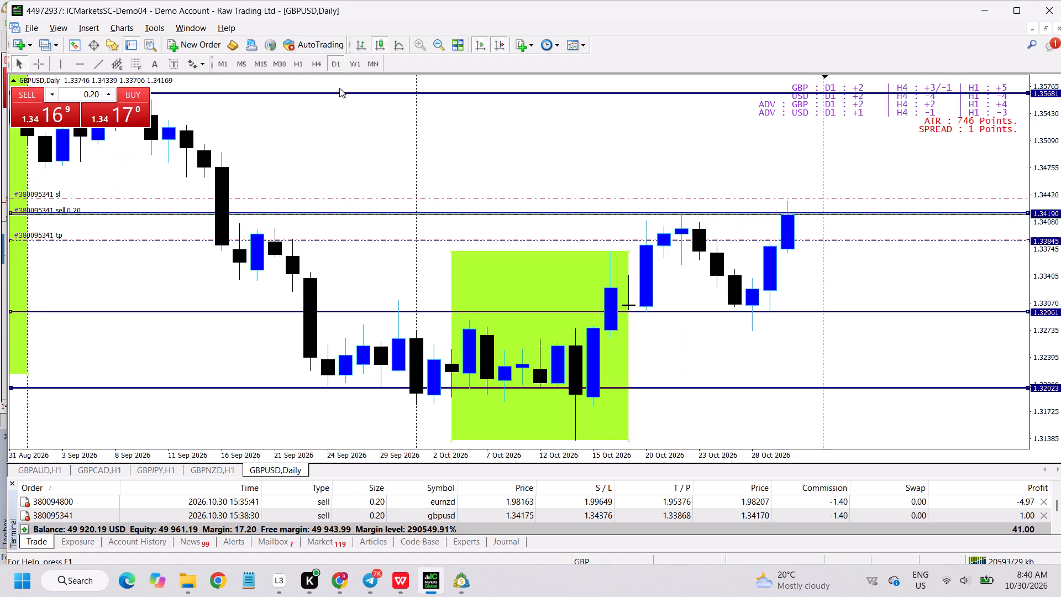
left_click(463, 590)
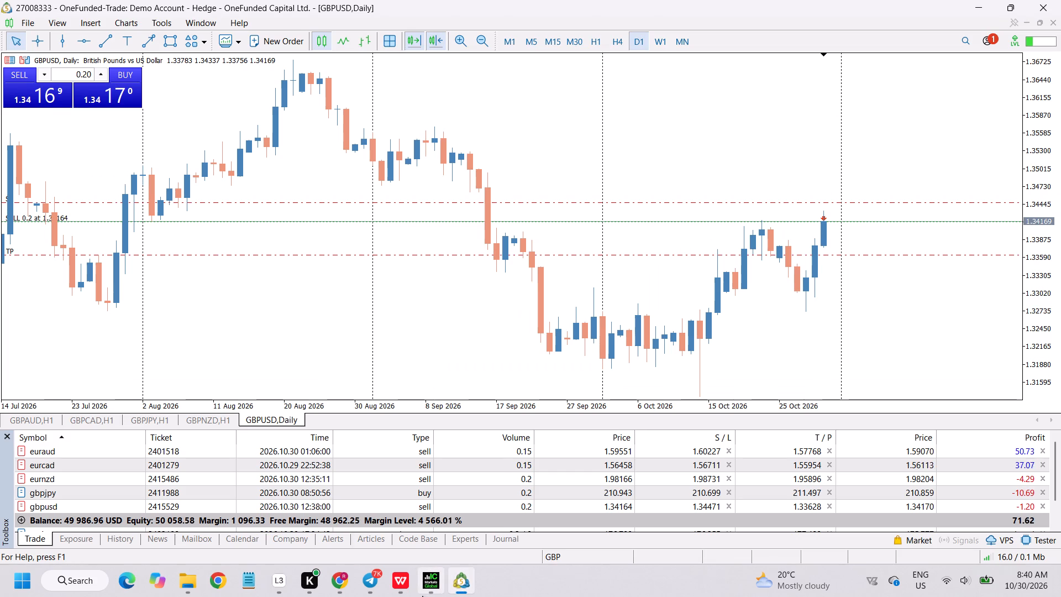
left_click(424, 591)
Switch to Chrome and load the GBPUSD forex pair on the TradingView chart.
left_click(338, 585)
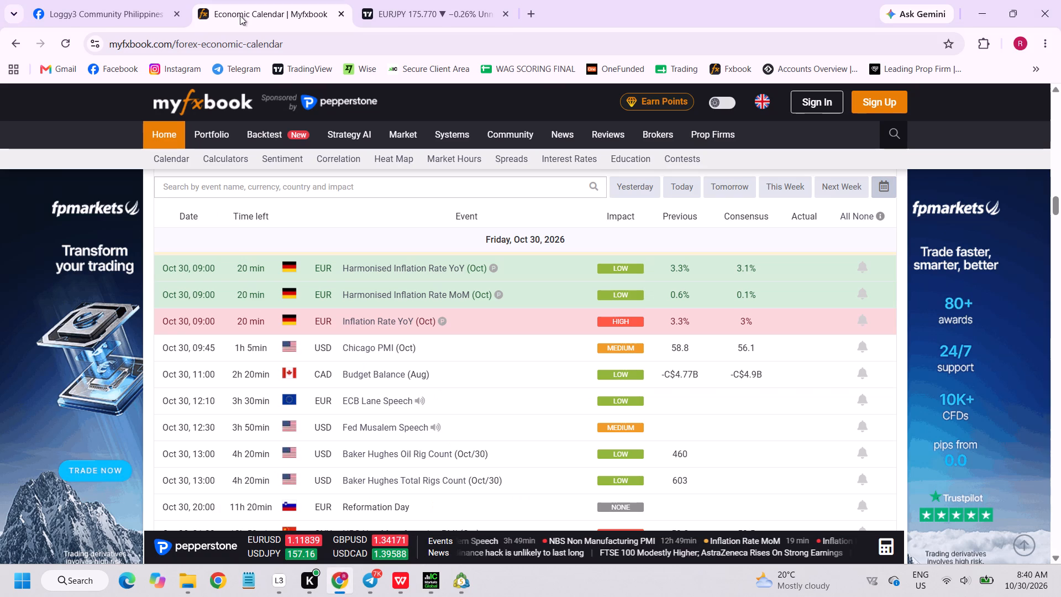
left_click(456, 7)
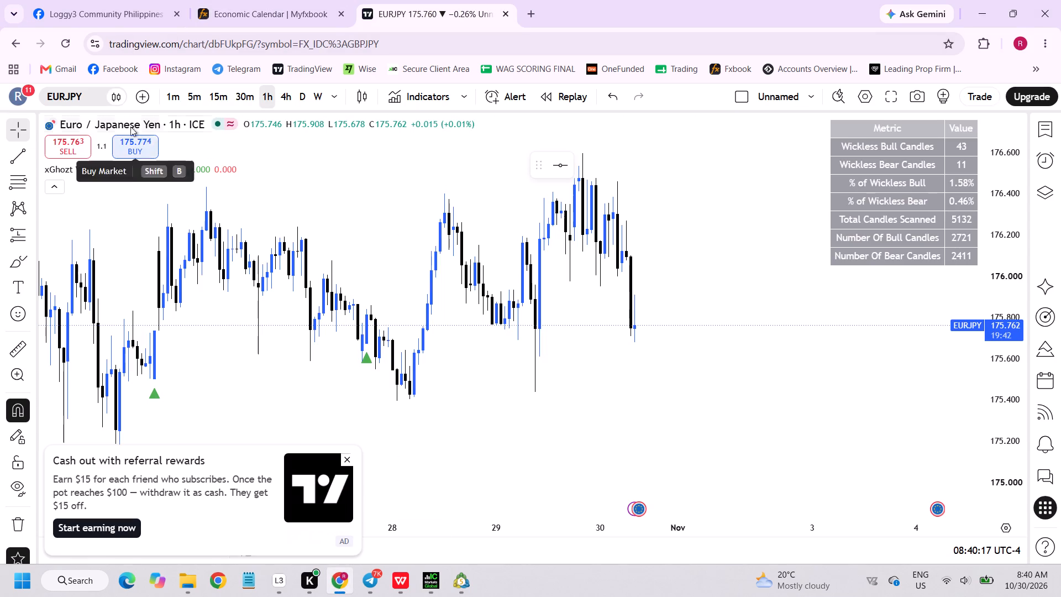
left_click(94, 95)
type("gb")
key("p")
key("u")
key("s")
key("d")
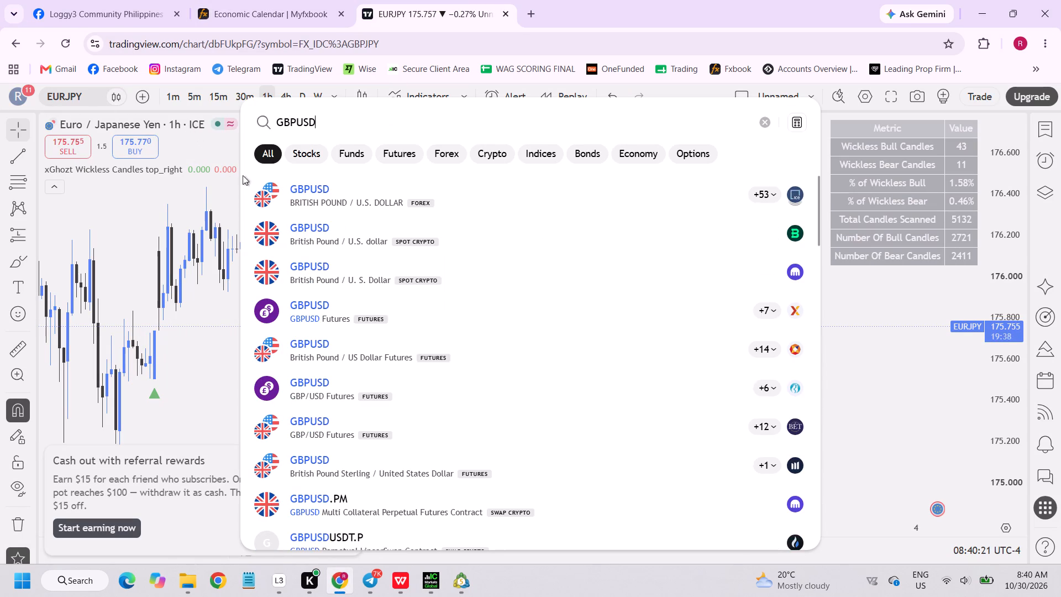
left_click(299, 188)
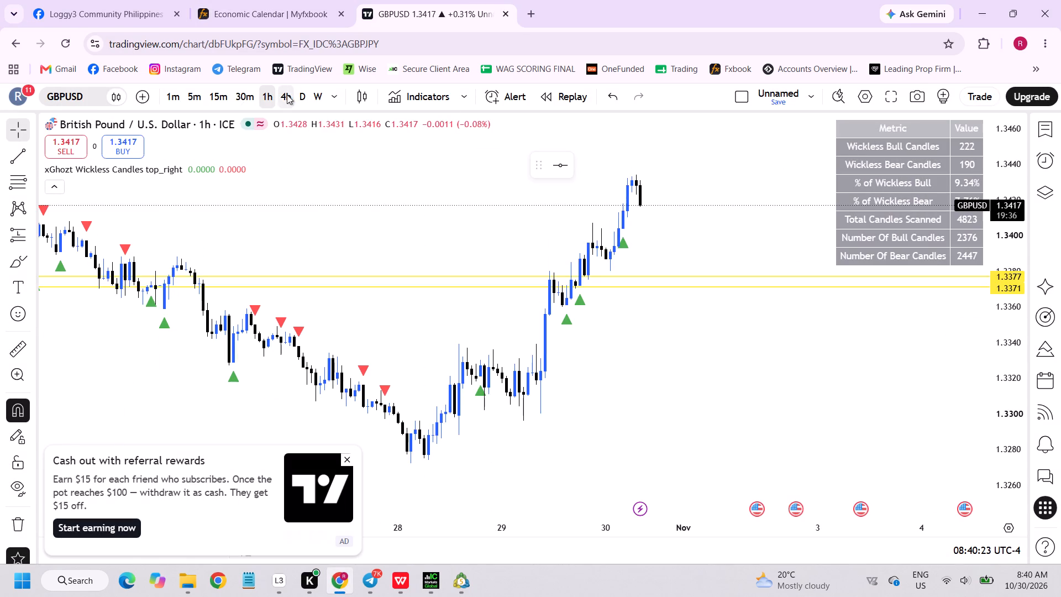
Examine GBPUSD in TradingView on the 1-hour, 4-hour and daily timeframes, ending on daily.
left_click(287, 95)
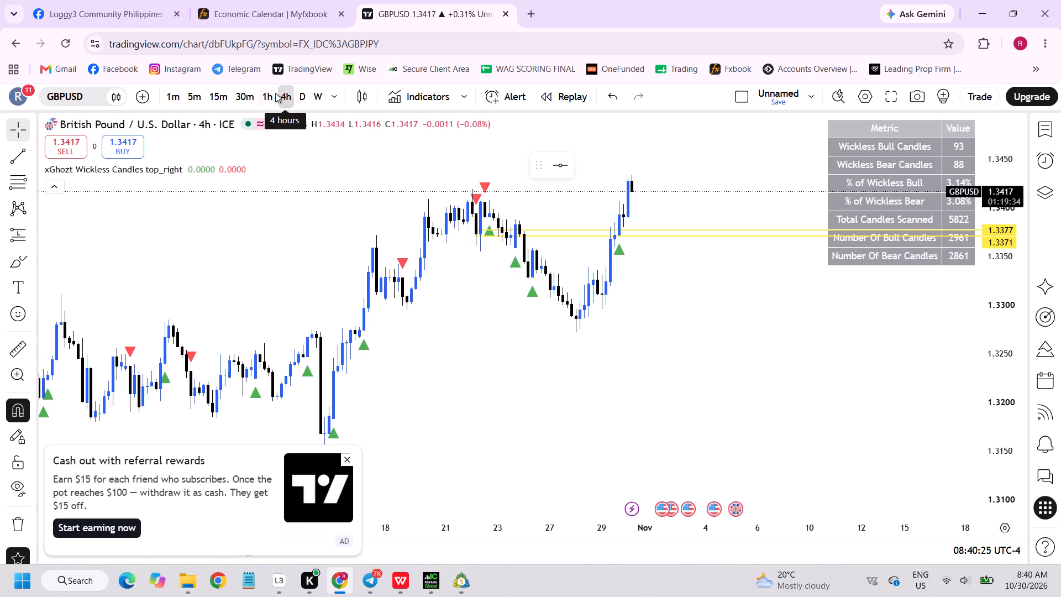
left_click(273, 91)
left_click(289, 99)
left_click(297, 99)
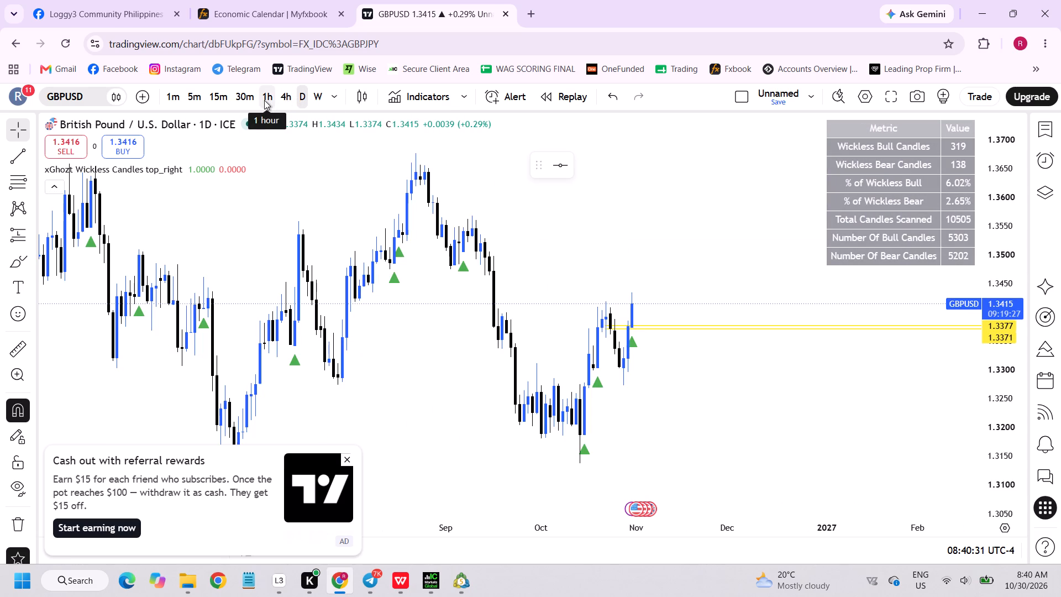
left_click(264, 100)
left_click(289, 99)
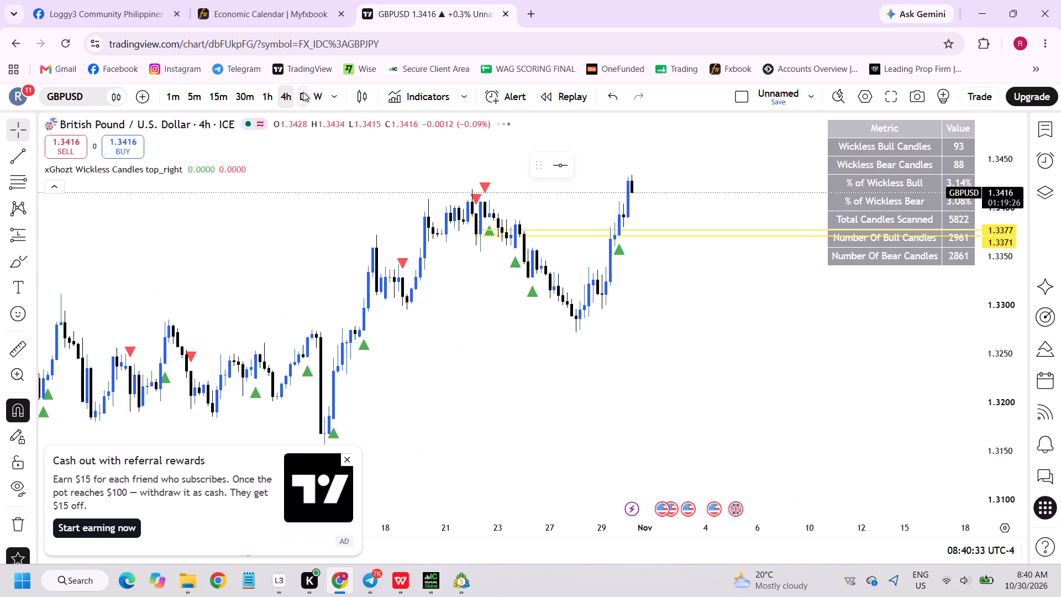
left_click(299, 100)
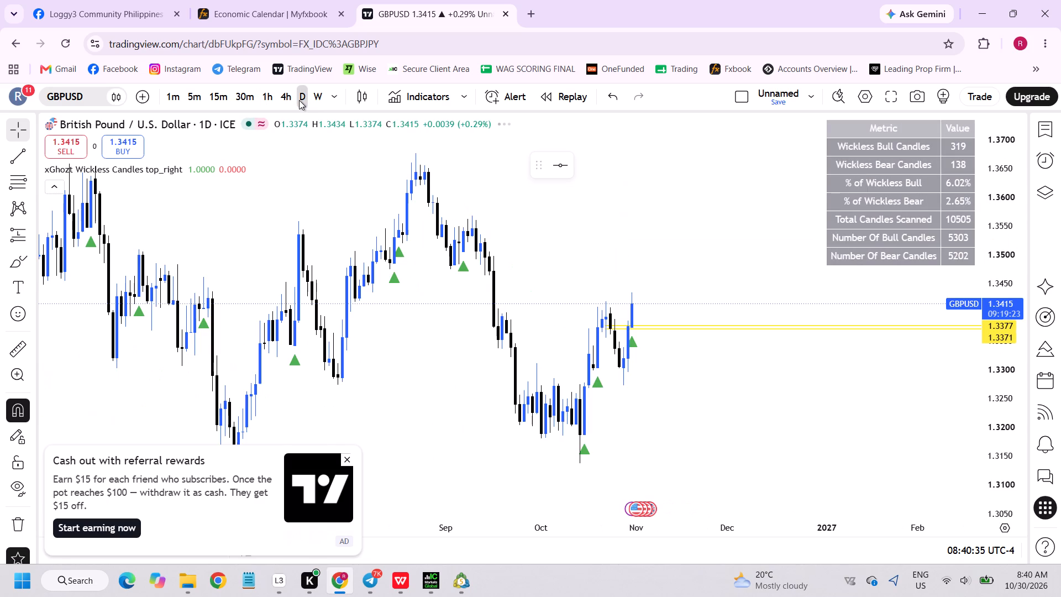
Check the open positions in OneFunded and the pair biases in the WPS Office currency scoreboard.
left_click(466, 593)
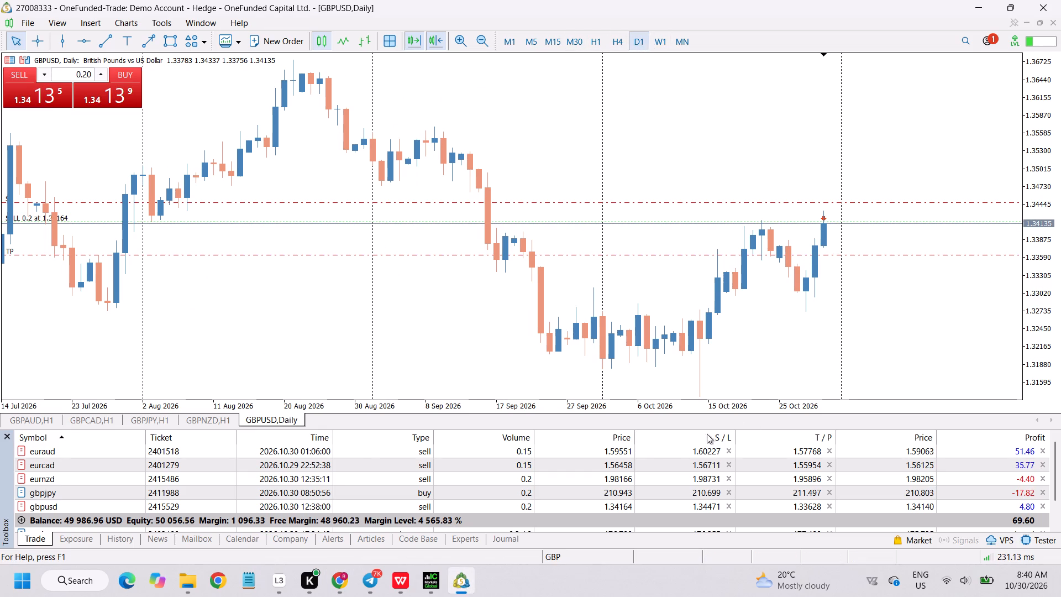
left_click(395, 585)
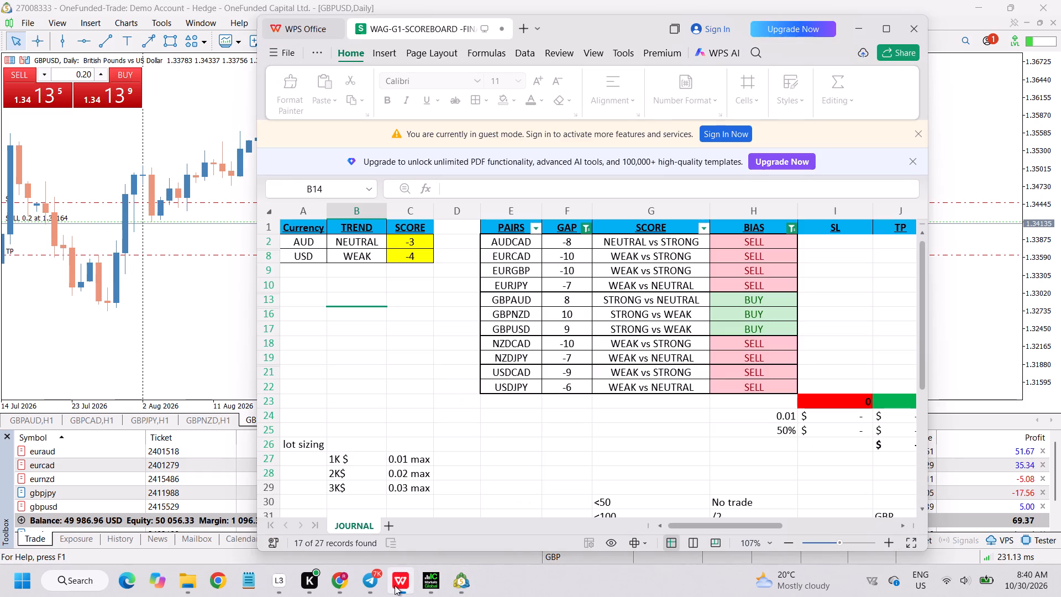
left_click(395, 585)
Switch to IC Markets and examine the GBPNZD chart on H1 and H4.
left_click(434, 588)
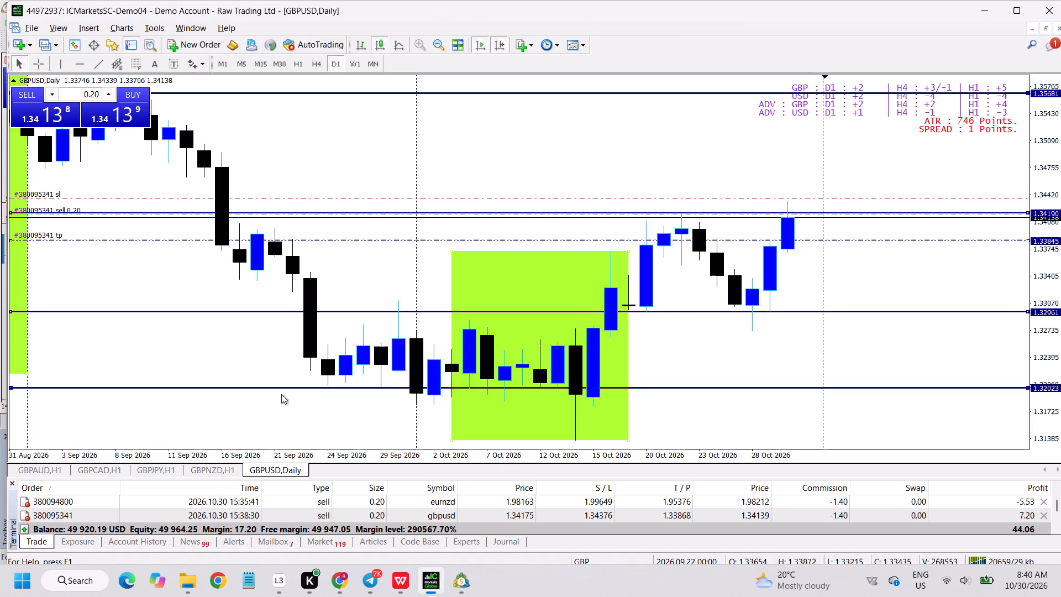
left_click(213, 465)
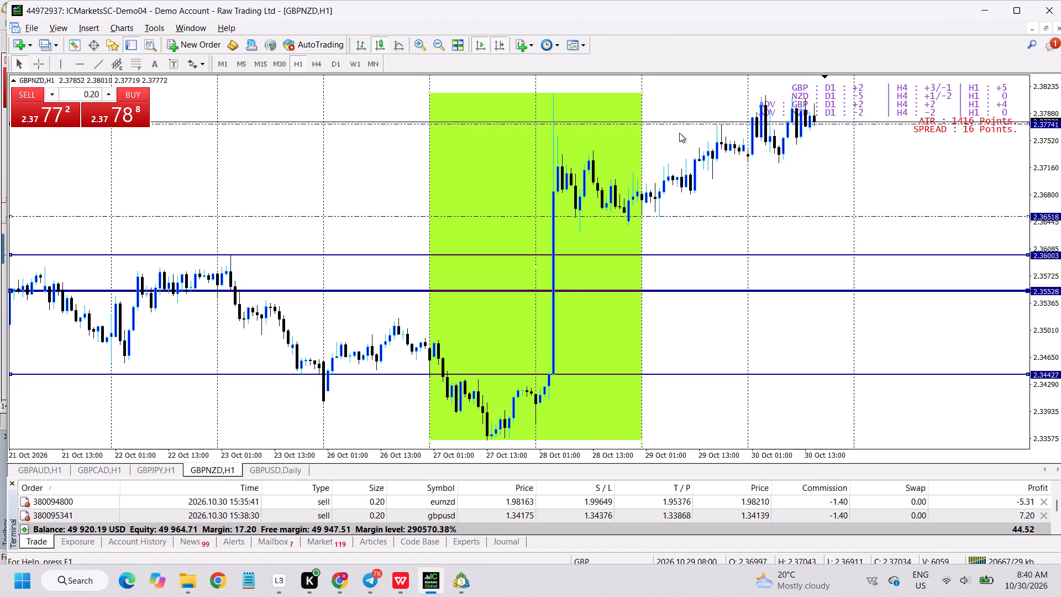
left_click(318, 64)
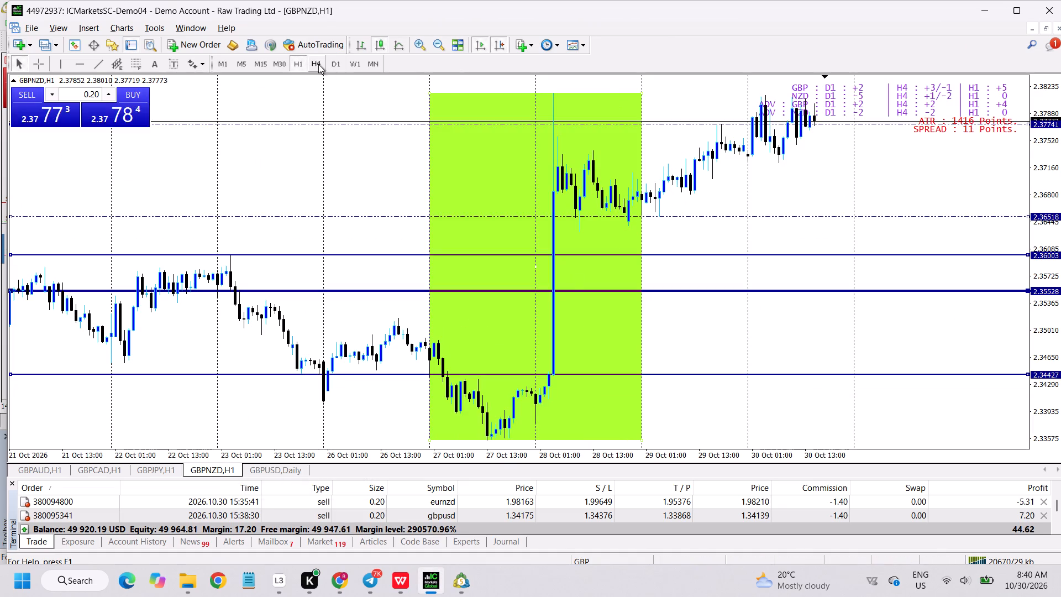